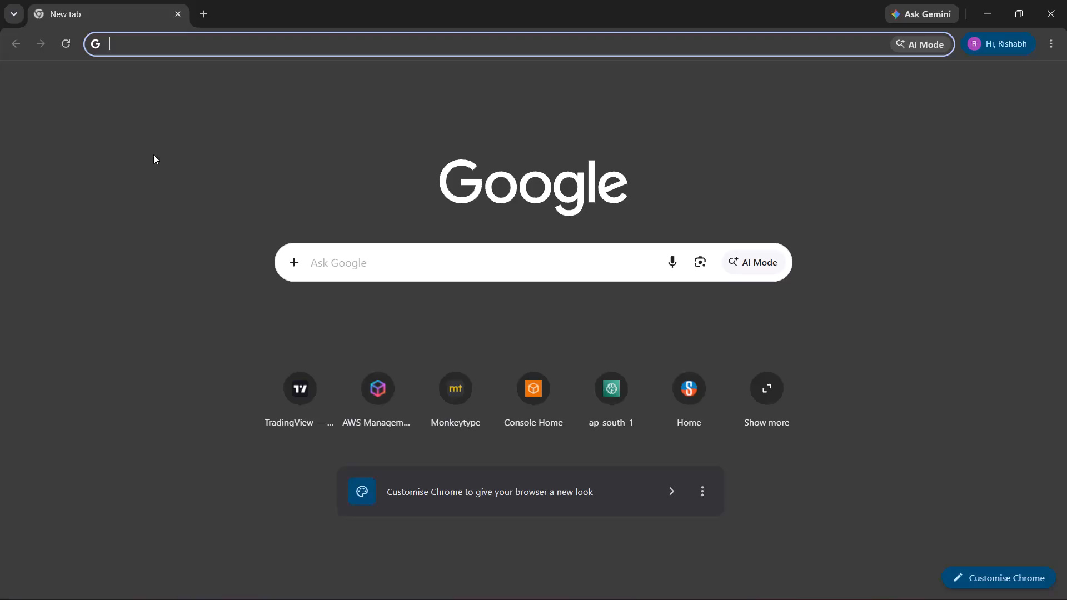
# Search Google for fx replay and open the FX Replay backtesting platform's website from the results.
pyautogui.write('FX')
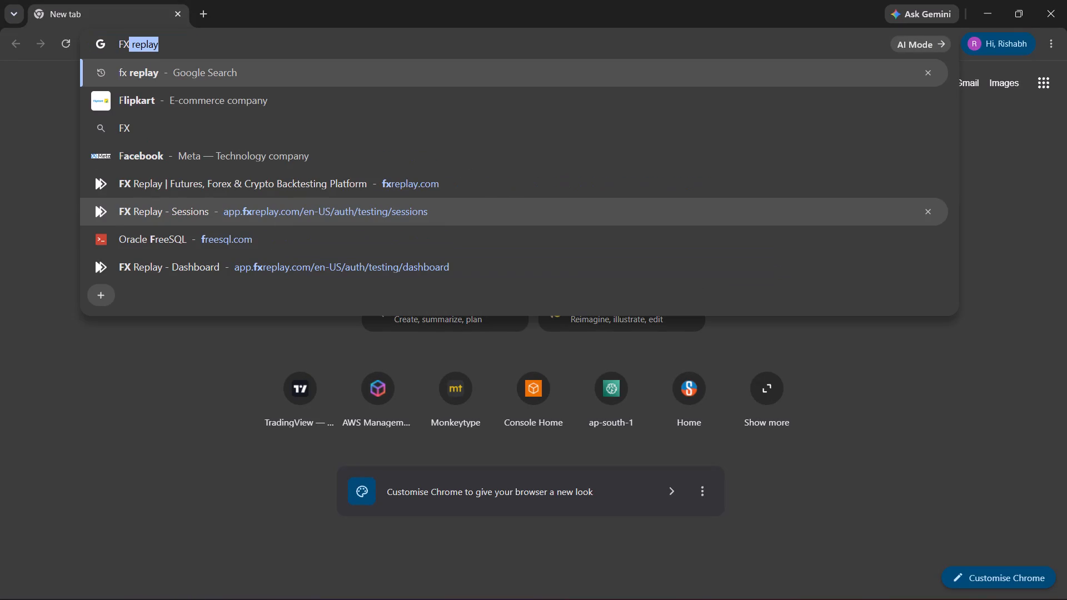
pyautogui.click(485, 81)
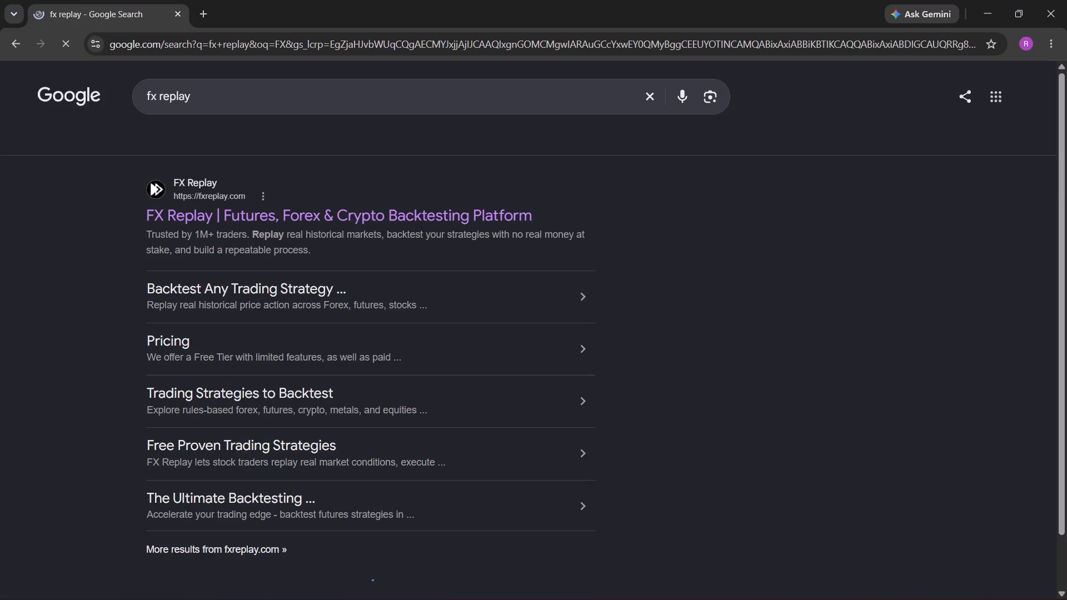
pyautogui.click(315, 220)
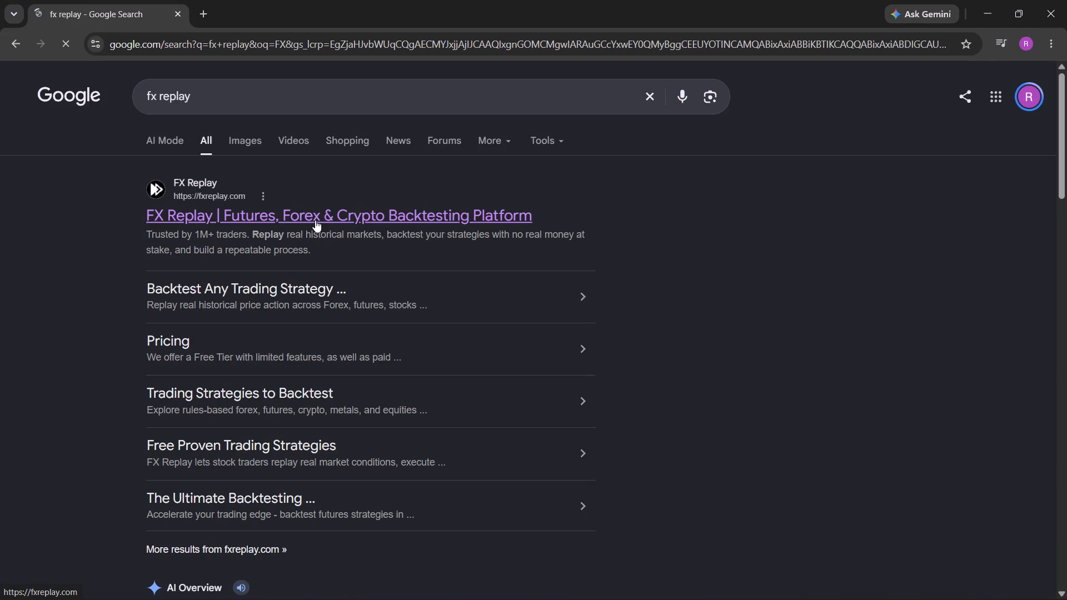
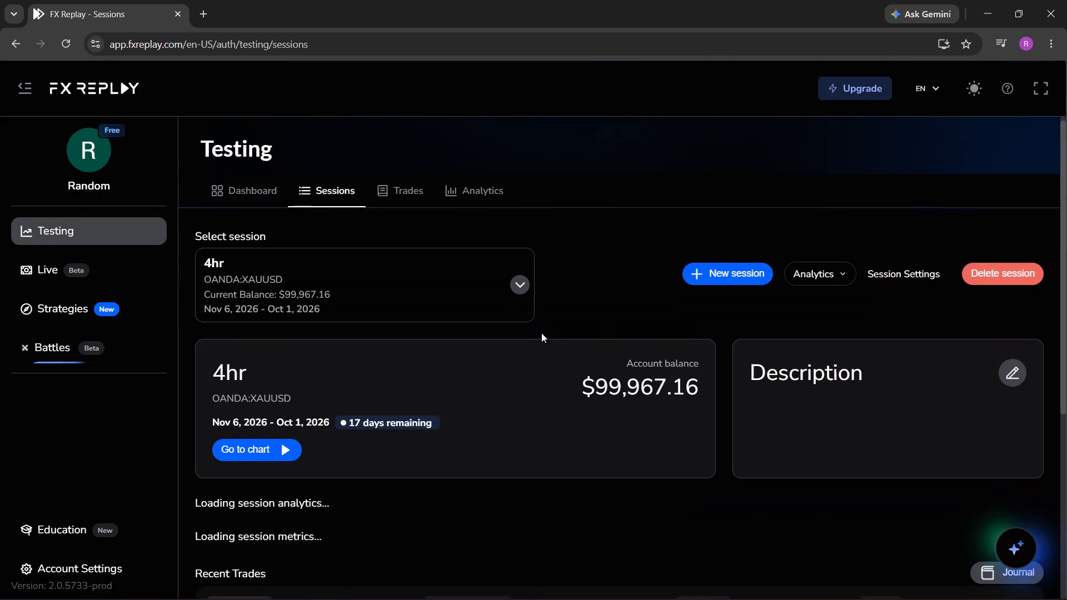
# Delete the existing 4hr XAUUSD testing session.
pyautogui.scroll(-6, 541, 333)
pyautogui.scroll(9, 541, 333)
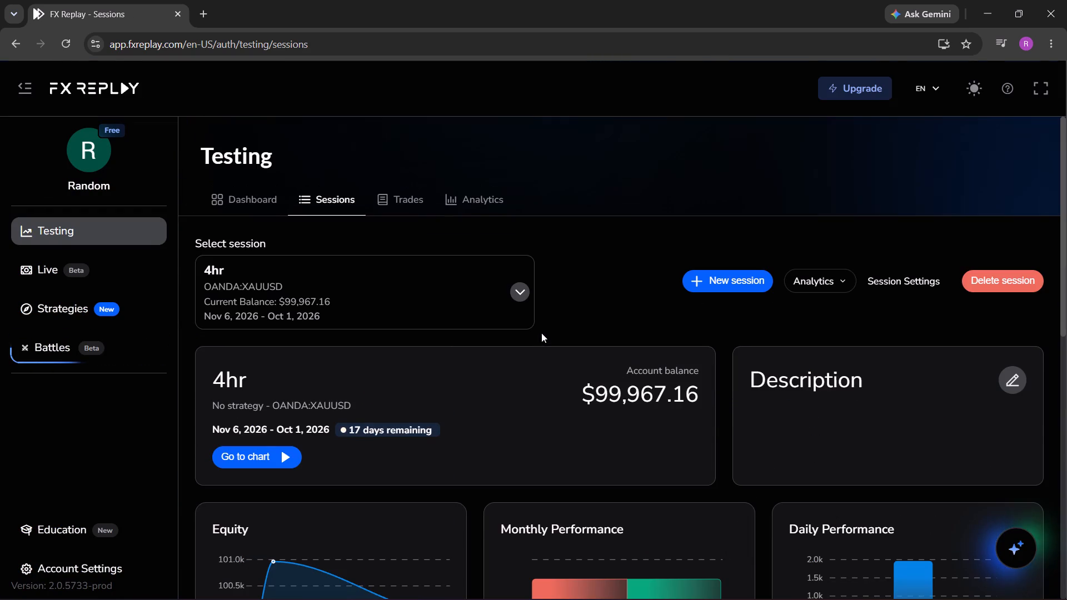
pyautogui.click(983, 284)
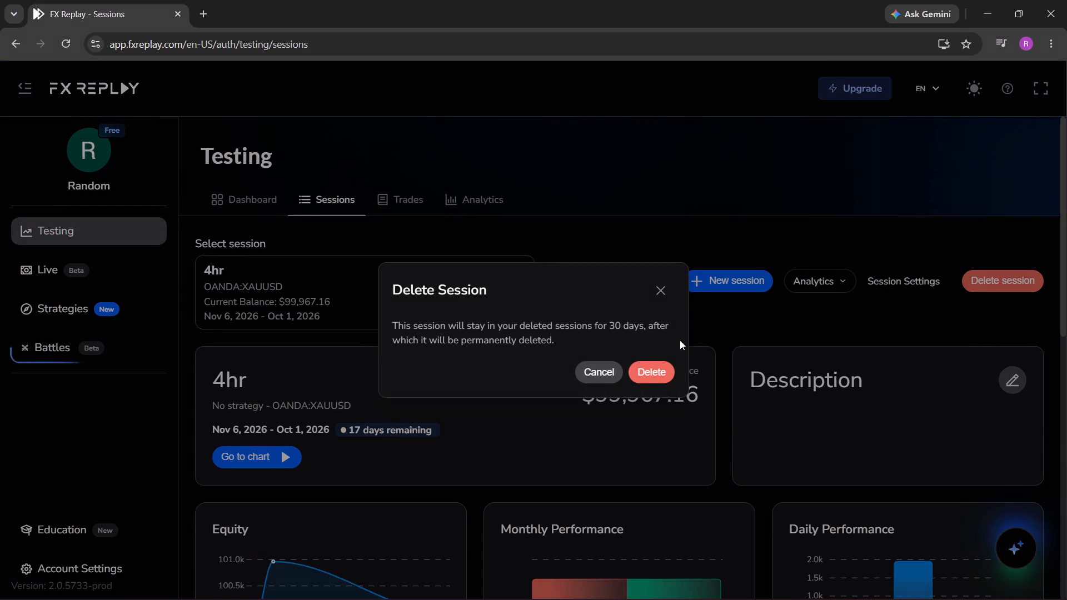
pyautogui.click(659, 377)
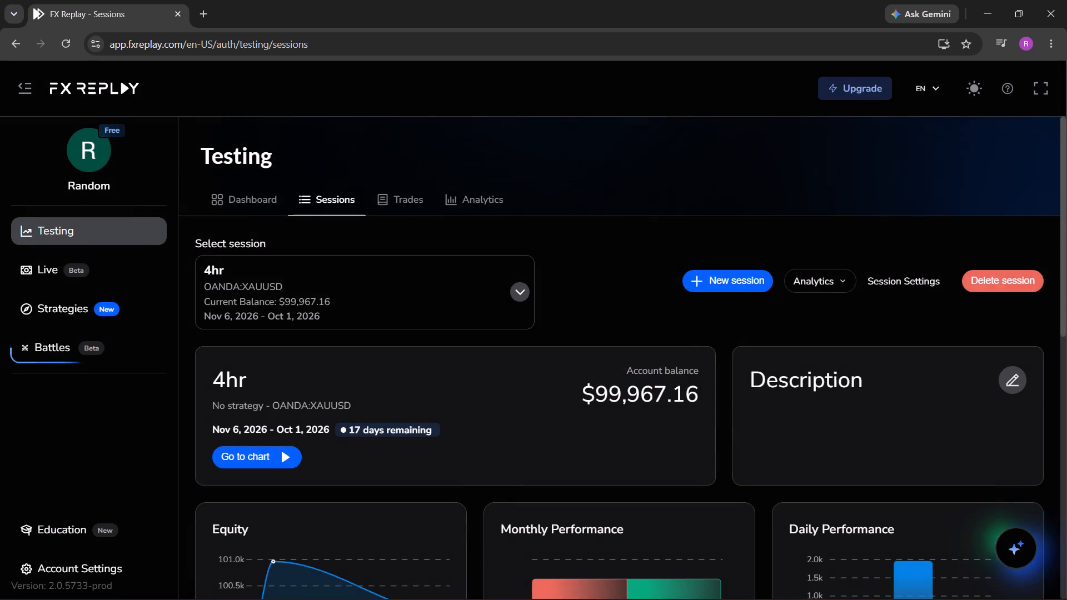
# Start a new backtesting session from the testing dashboard and name it 4HR.
pyautogui.click(225, 204)
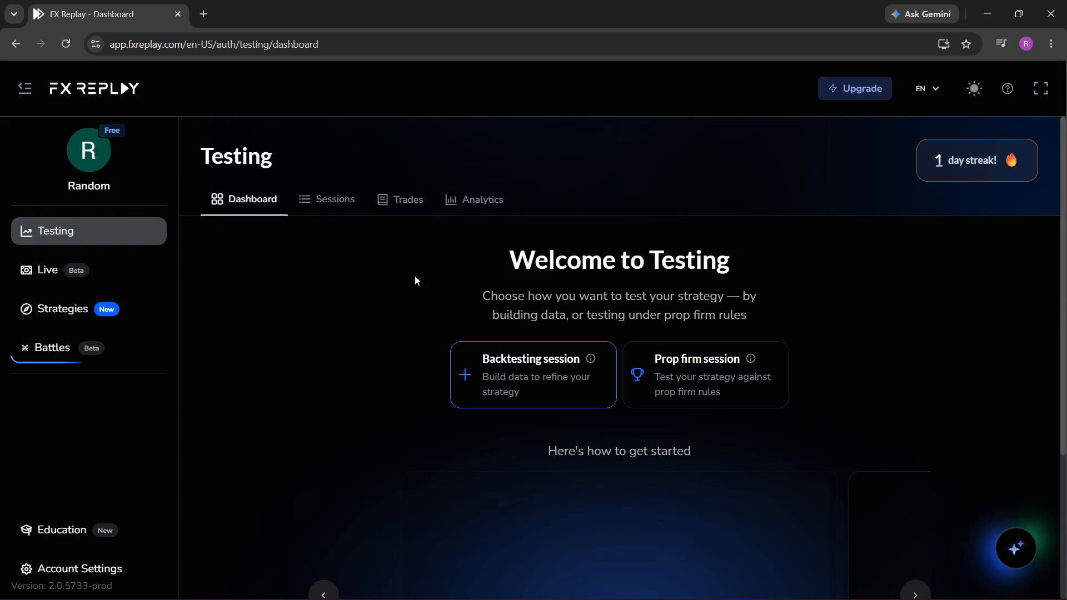
pyautogui.click(577, 369)
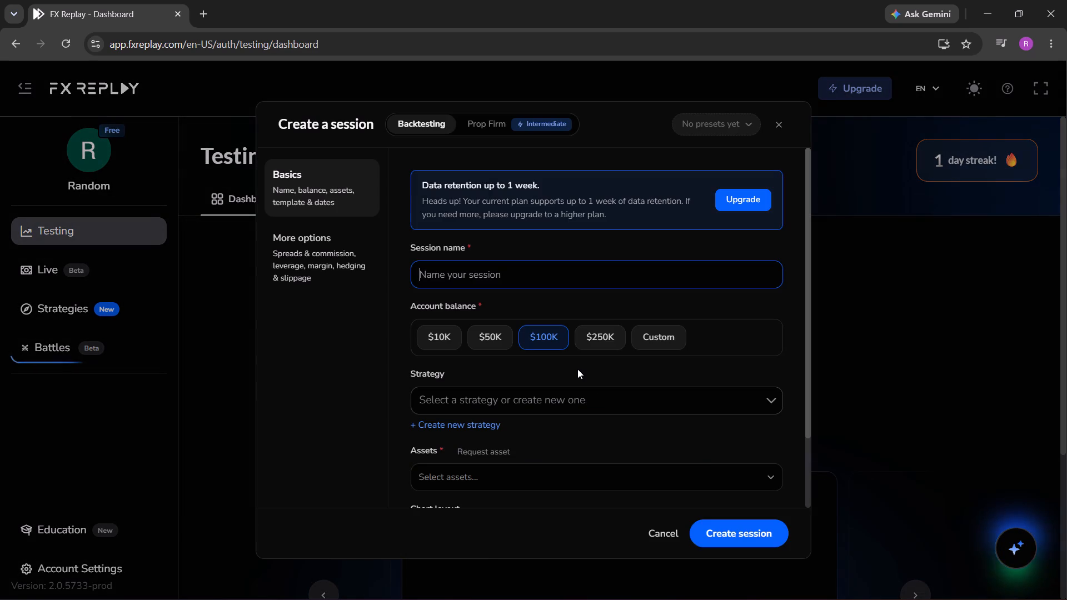
pyautogui.write('4HR')
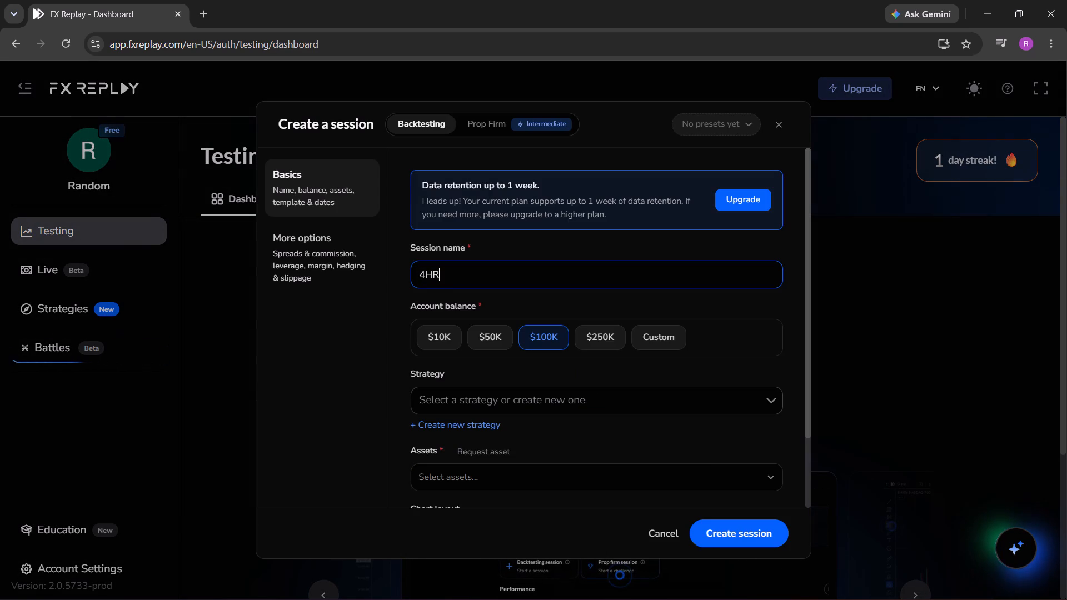
# Search the new session's assets for XAUUSD.
pyautogui.scroll(-1, 611, 340)
pyautogui.click(542, 392)
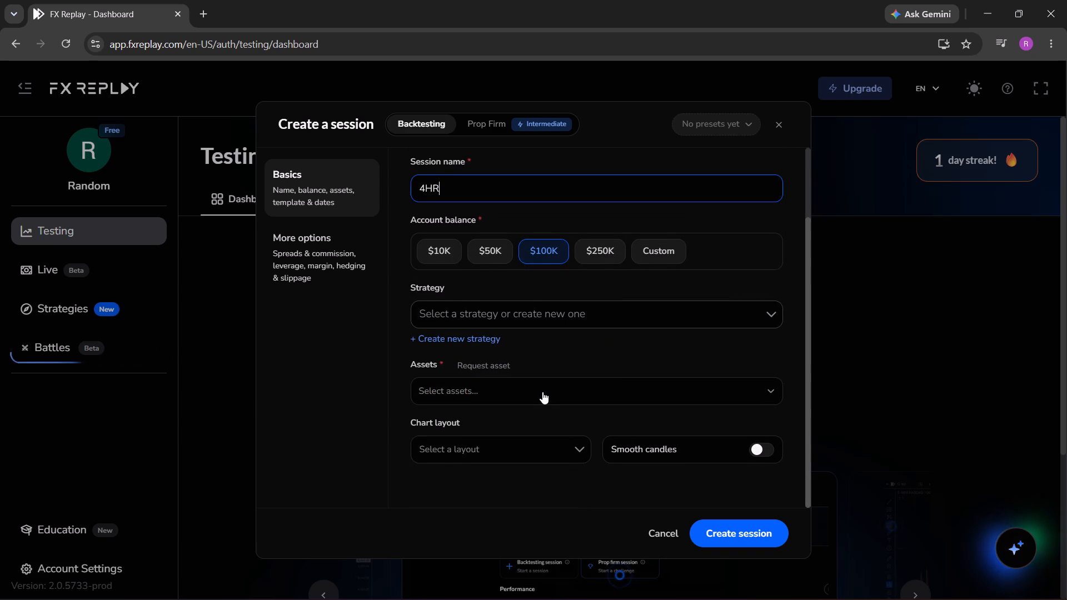
pyautogui.write('XAU')
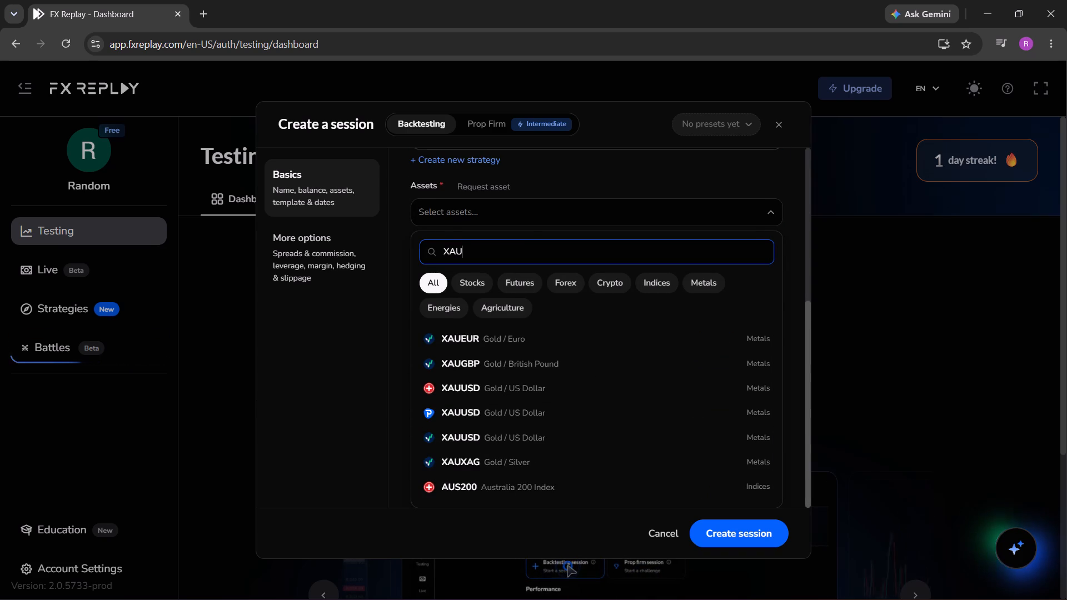
pyautogui.write('USD')
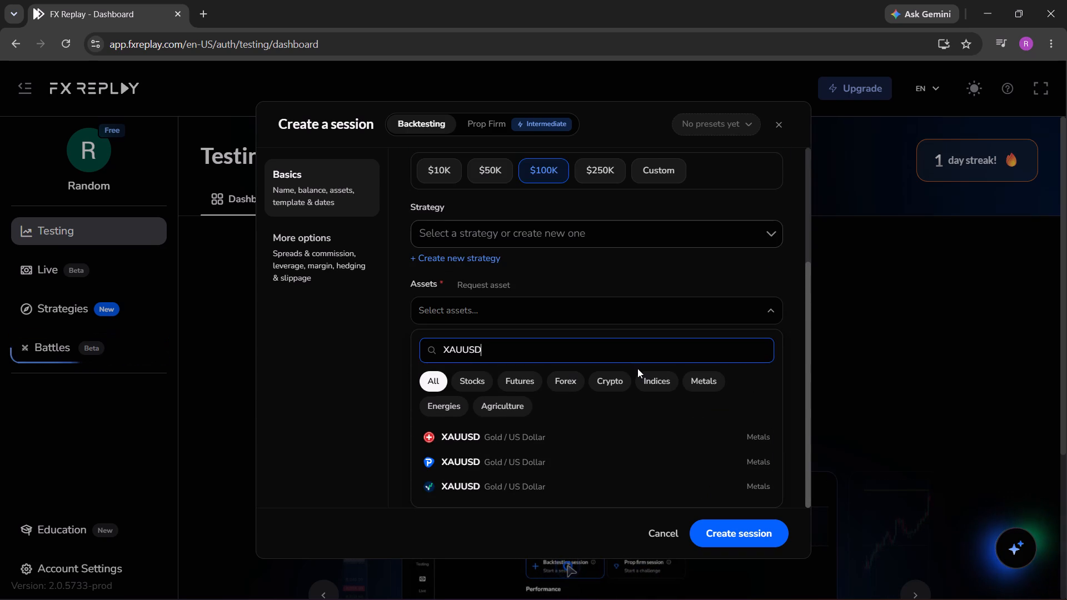
# Open TradingView in a new browser tab, and return to the FX Replay session form.
pyautogui.click(211, 15)
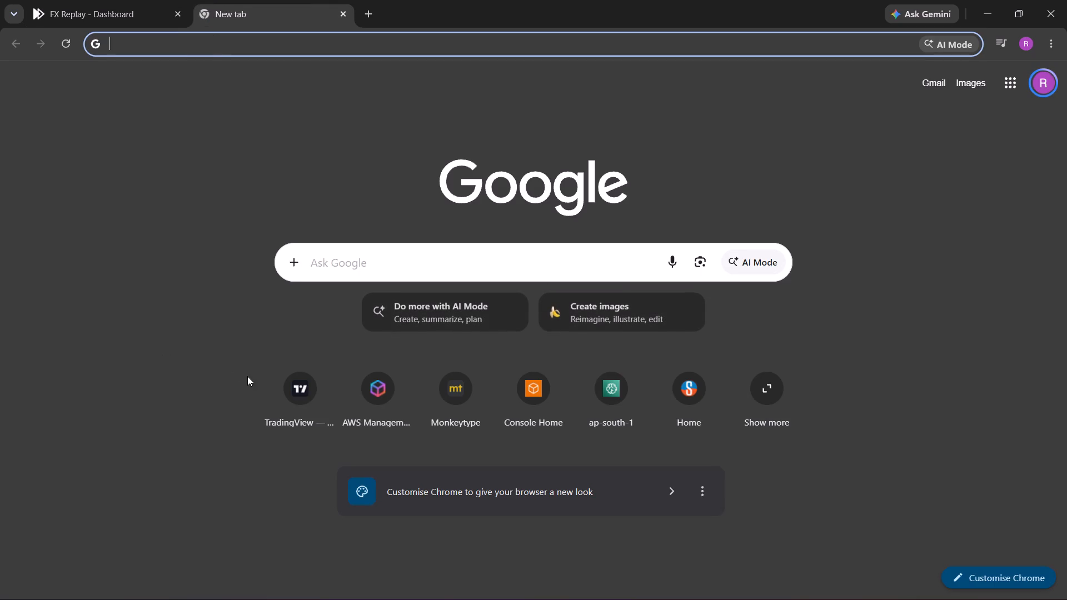
pyautogui.click(283, 410)
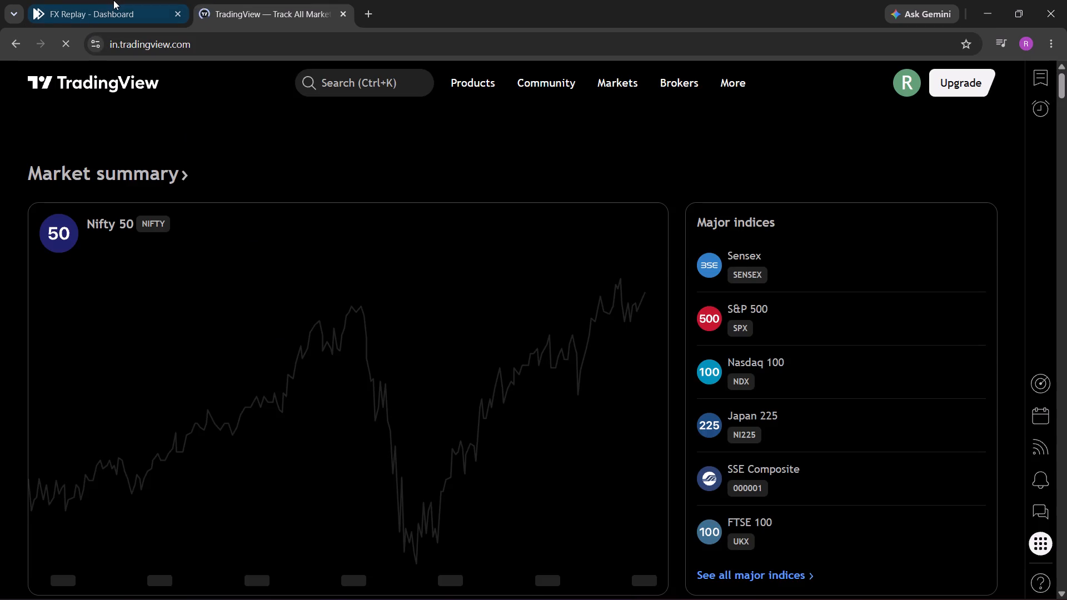
pyautogui.click(113, 0)
# Add the OANDA XAUUSD Gold / US Dollar entry as the session's asset.
pyautogui.scroll(-1, 565, 495)
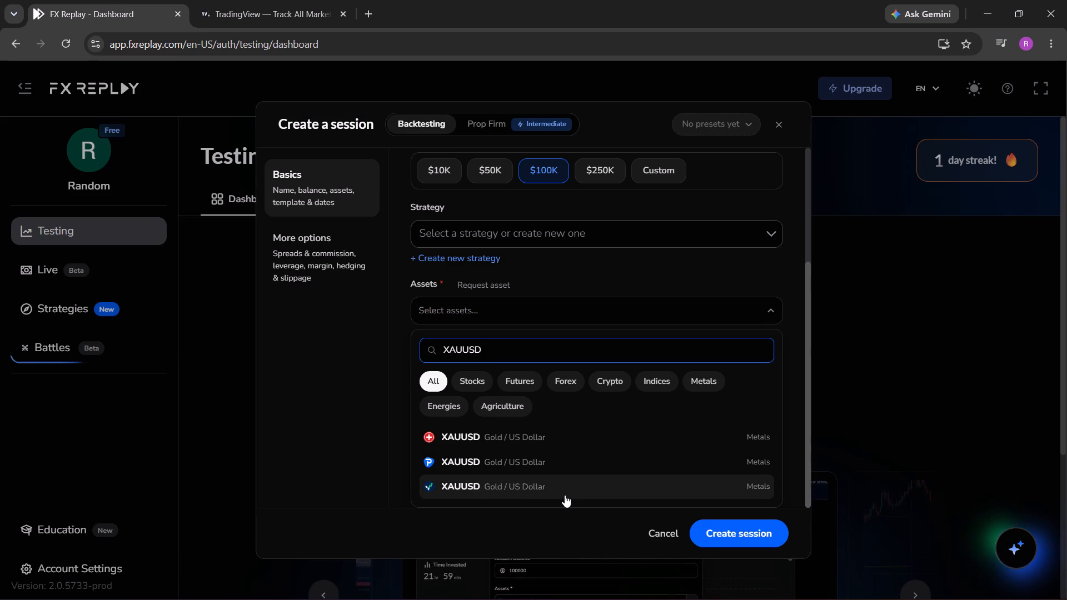
pyautogui.scroll(-1, 565, 495)
pyautogui.click(545, 488)
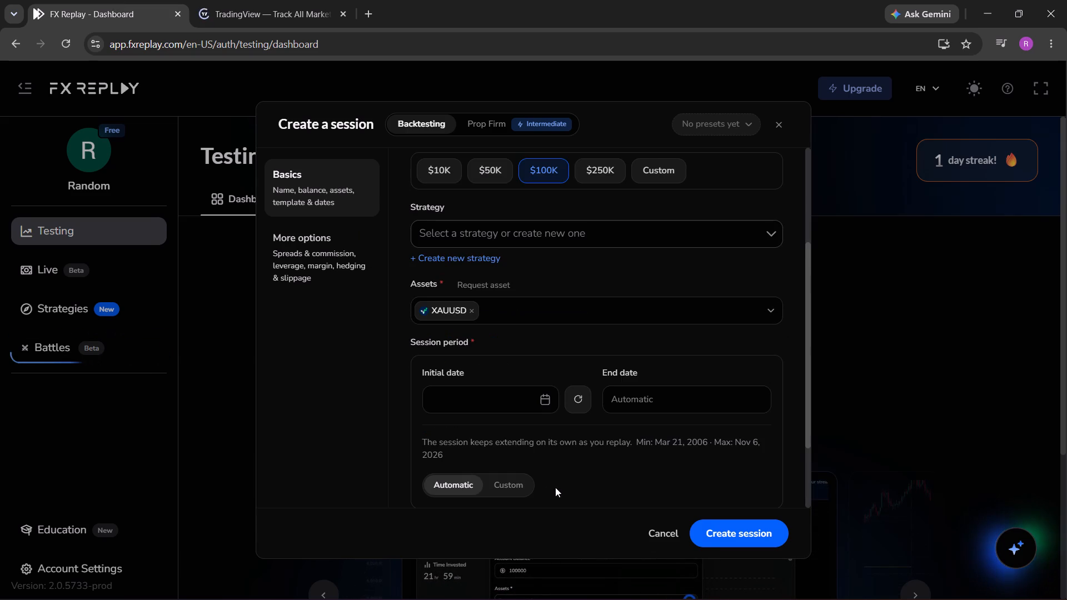
# Set the session's initial date to 10/01/2026 22:02 and create the session.
pyautogui.click(542, 398)
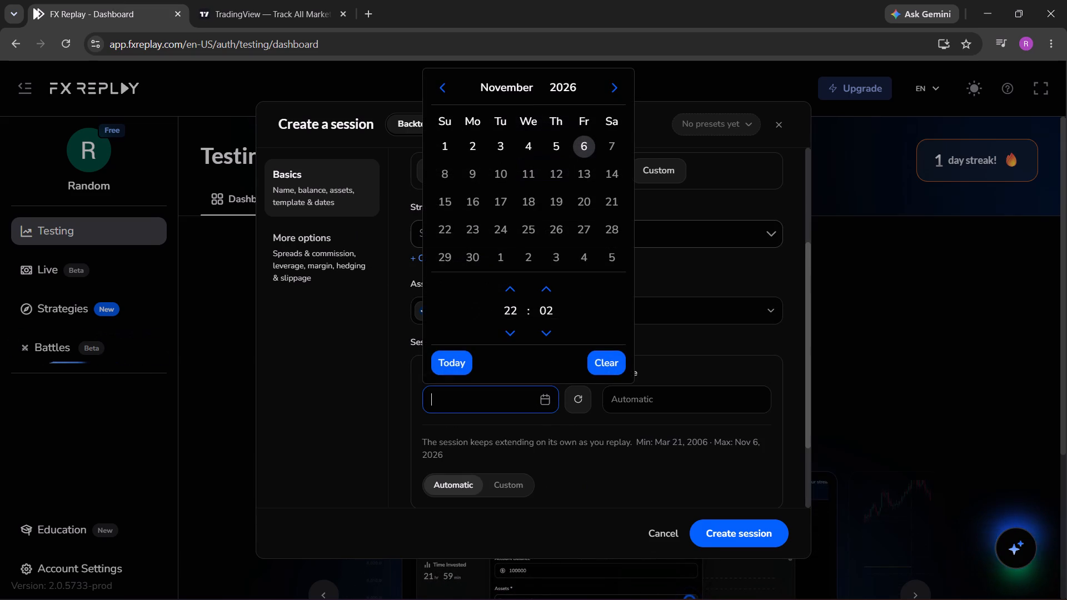
pyautogui.click(433, 98)
pyautogui.click(440, 97)
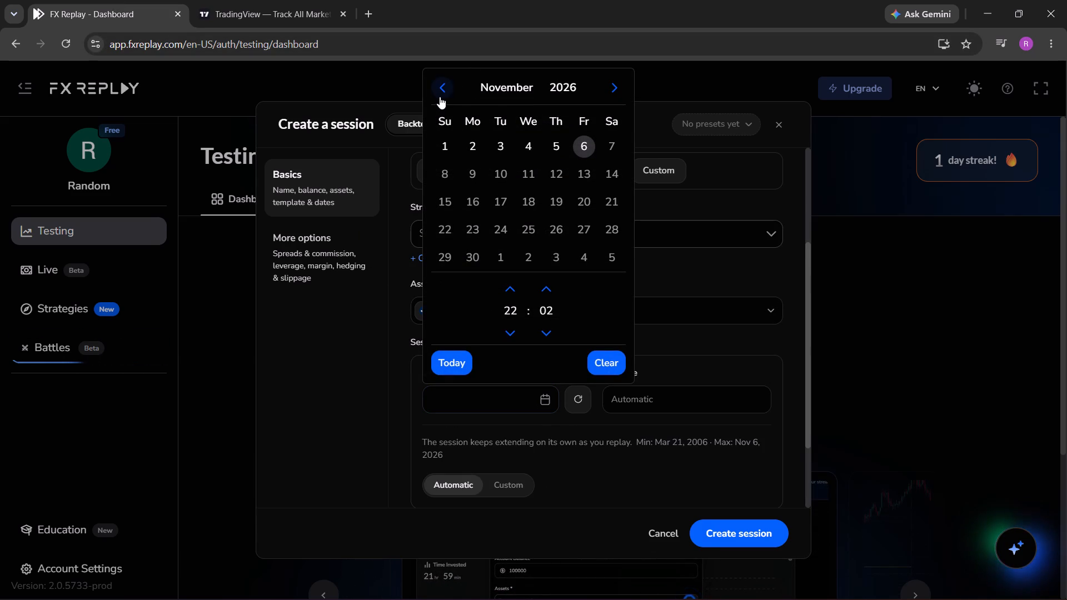
pyautogui.click(554, 150)
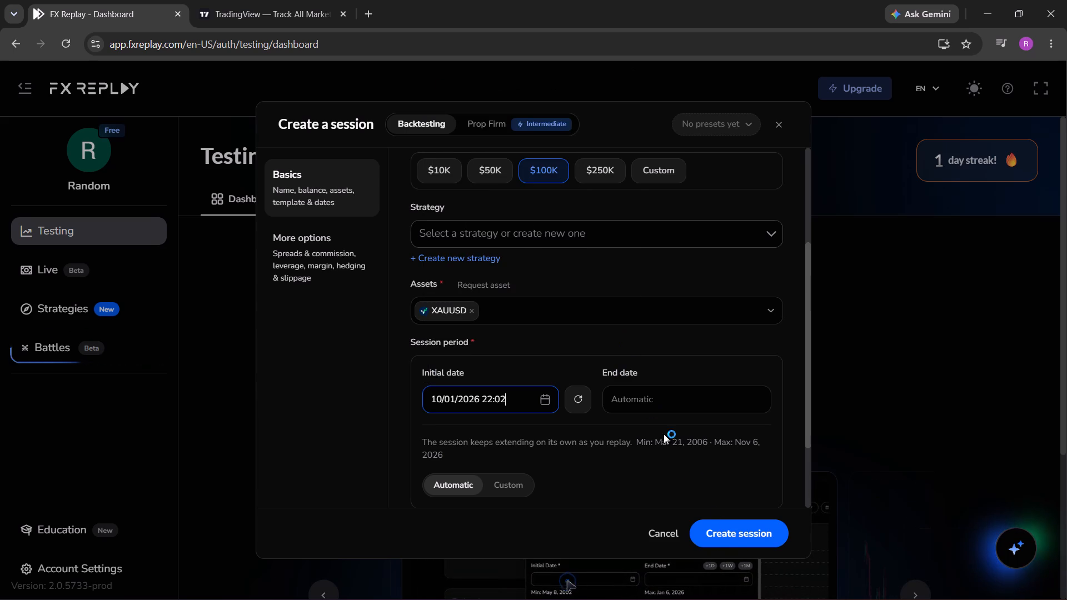
pyautogui.click(734, 540)
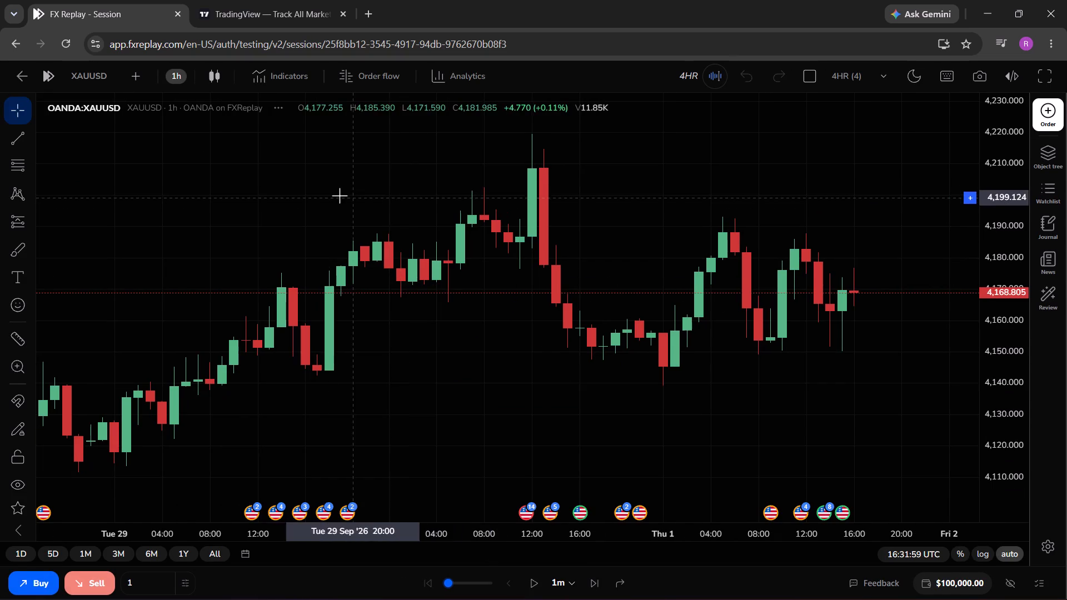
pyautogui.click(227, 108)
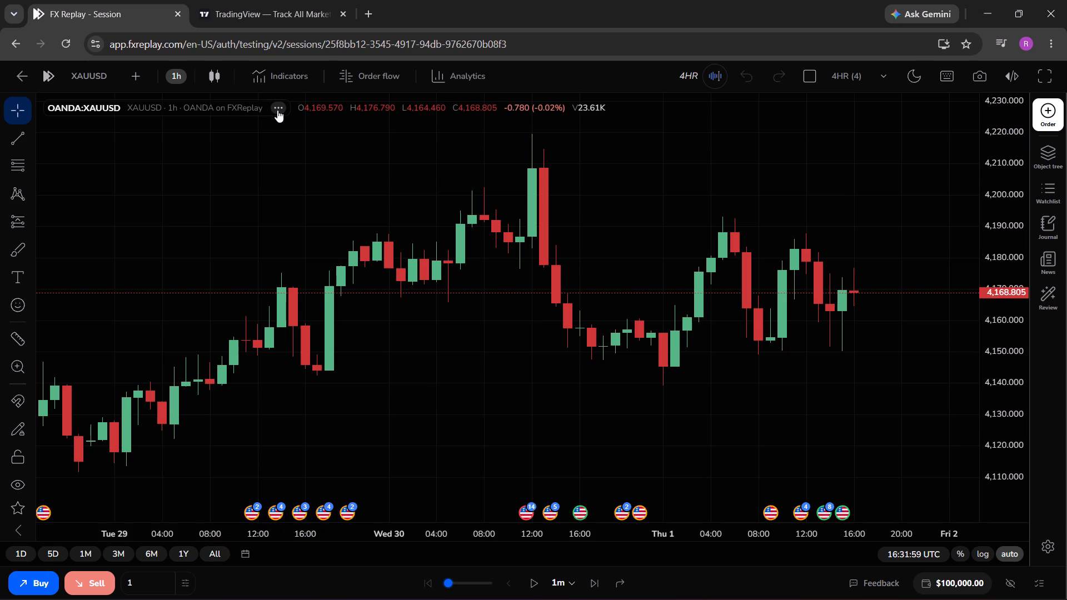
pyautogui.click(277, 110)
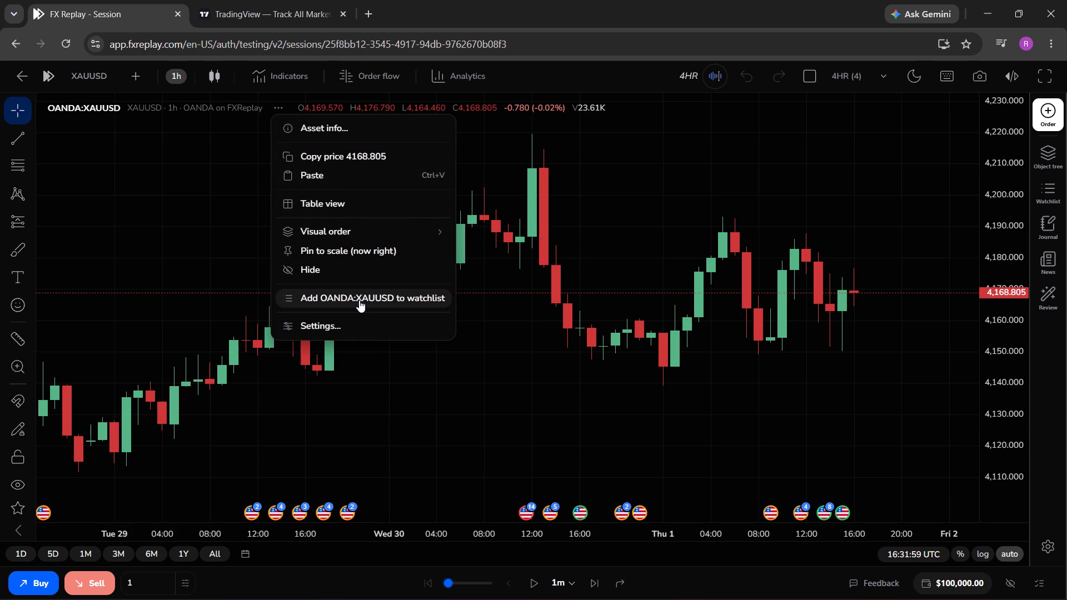
# Switch to TradingView and launch the chart for the OANDA XAUUSD symbol.
pyautogui.click(277, 0)
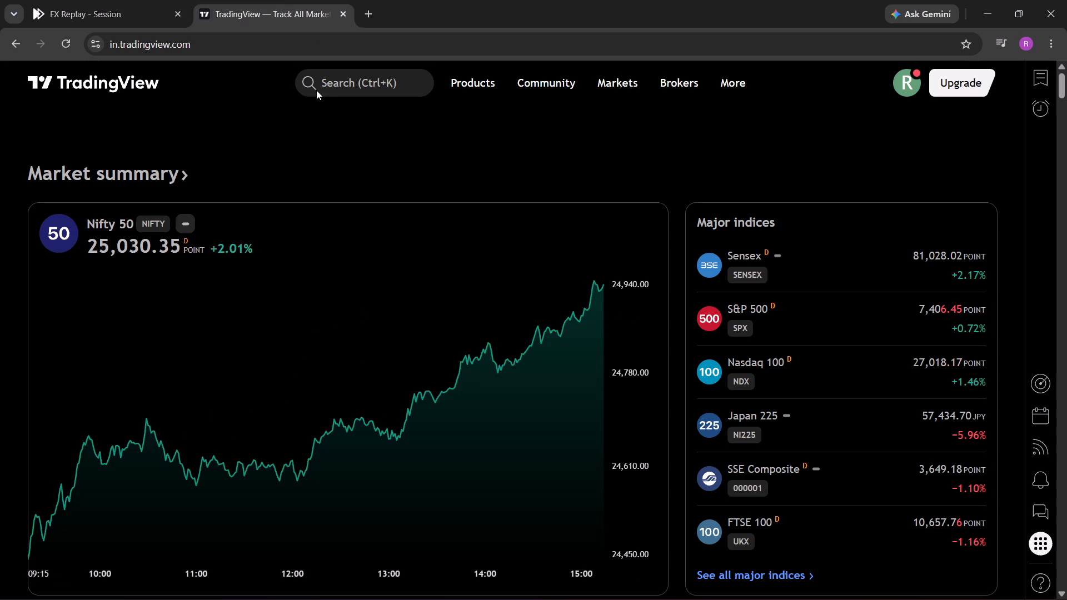
pyautogui.click(328, 94)
pyautogui.click(355, 83)
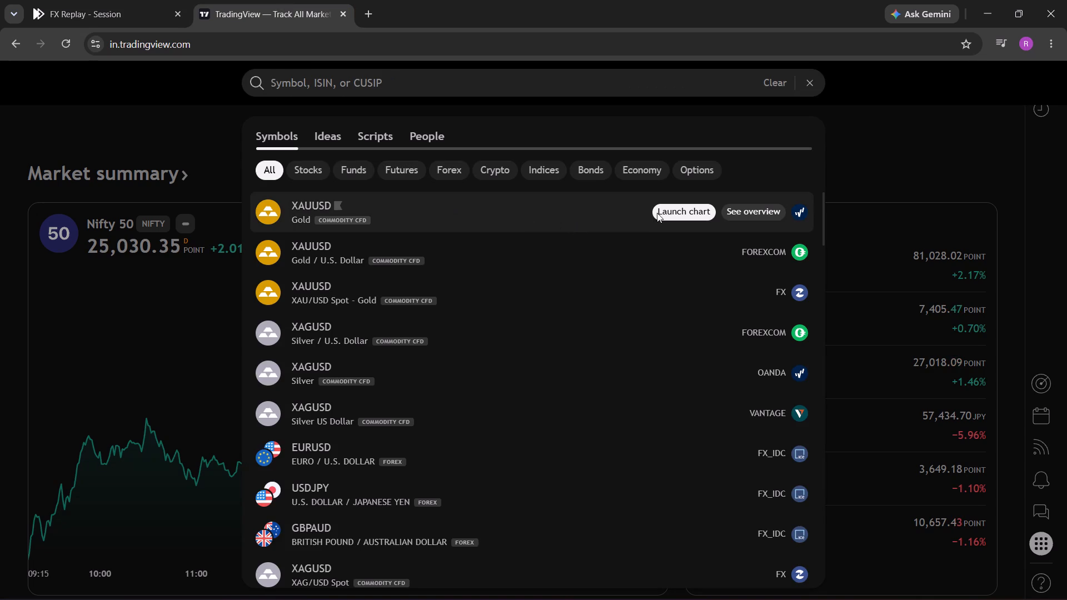
pyautogui.click(691, 210)
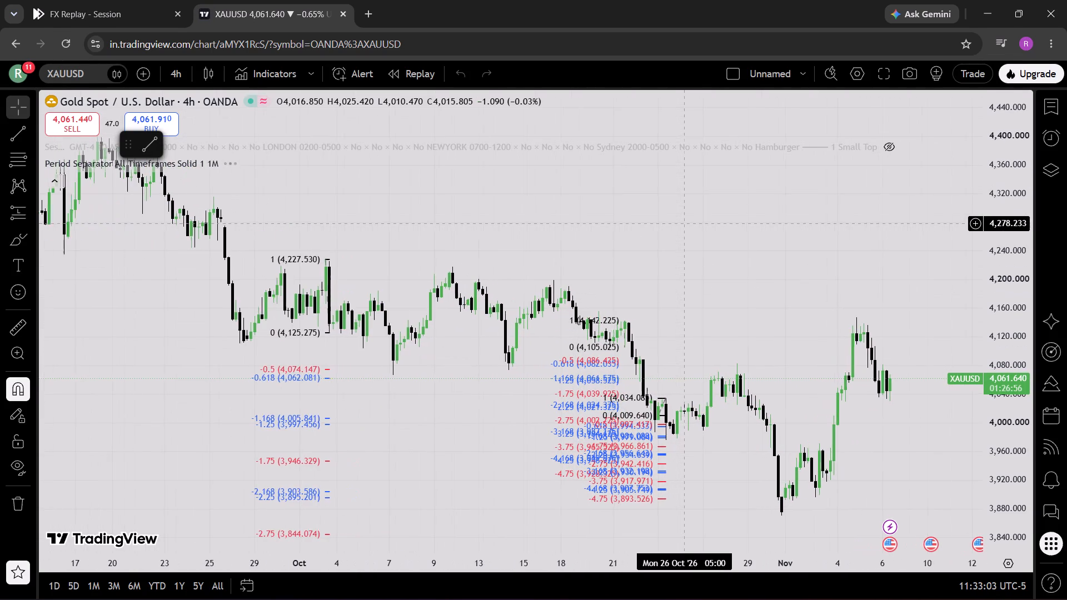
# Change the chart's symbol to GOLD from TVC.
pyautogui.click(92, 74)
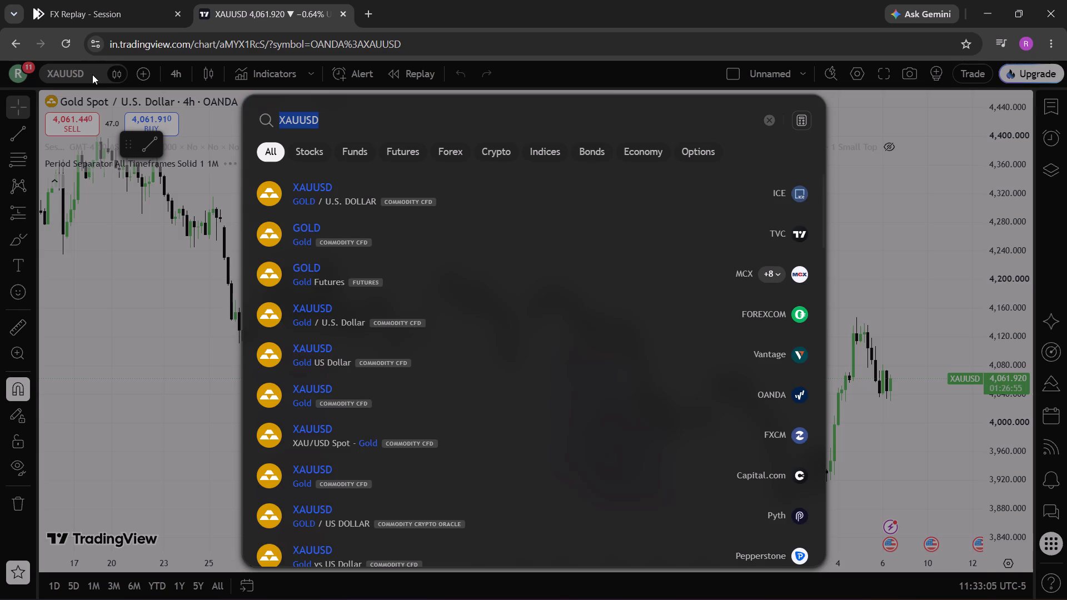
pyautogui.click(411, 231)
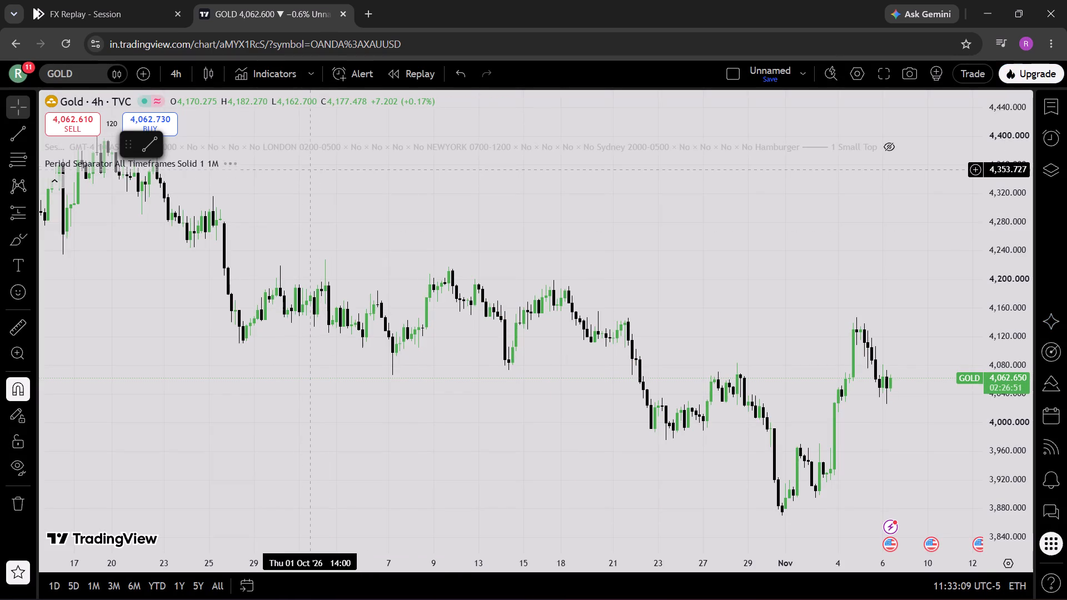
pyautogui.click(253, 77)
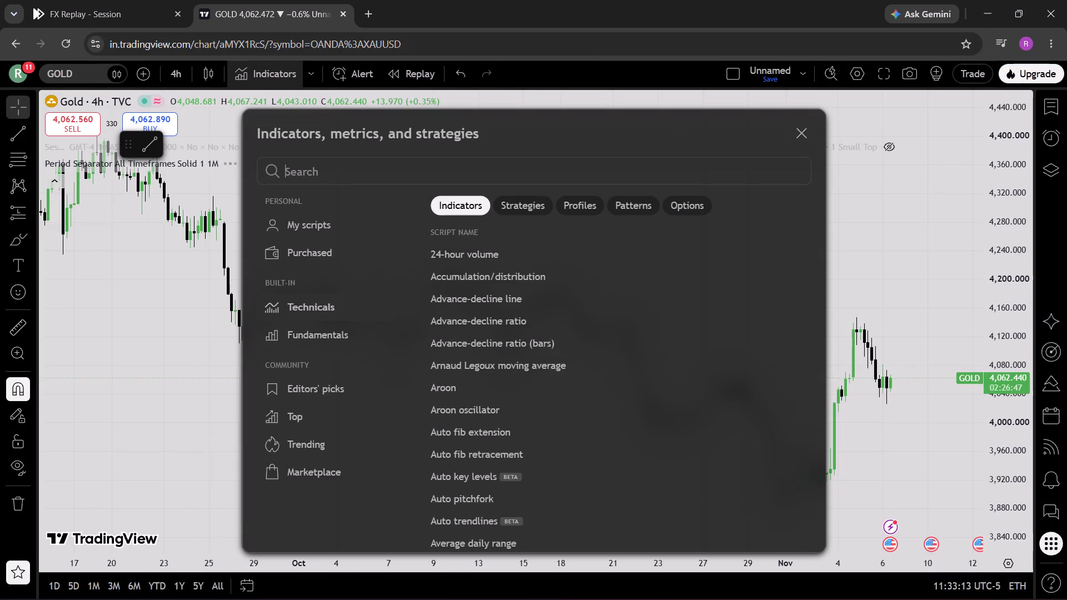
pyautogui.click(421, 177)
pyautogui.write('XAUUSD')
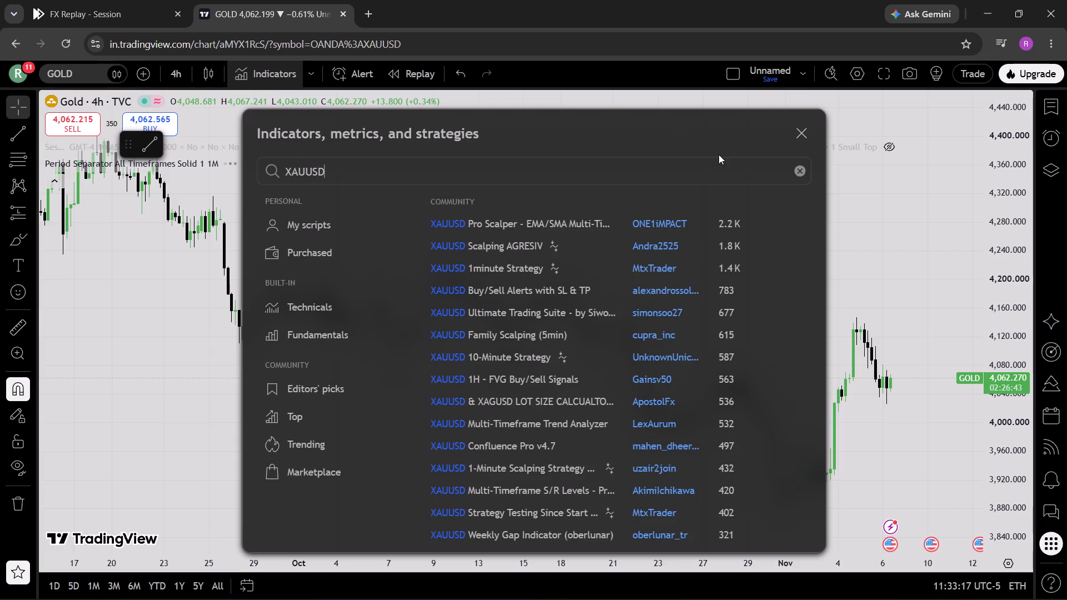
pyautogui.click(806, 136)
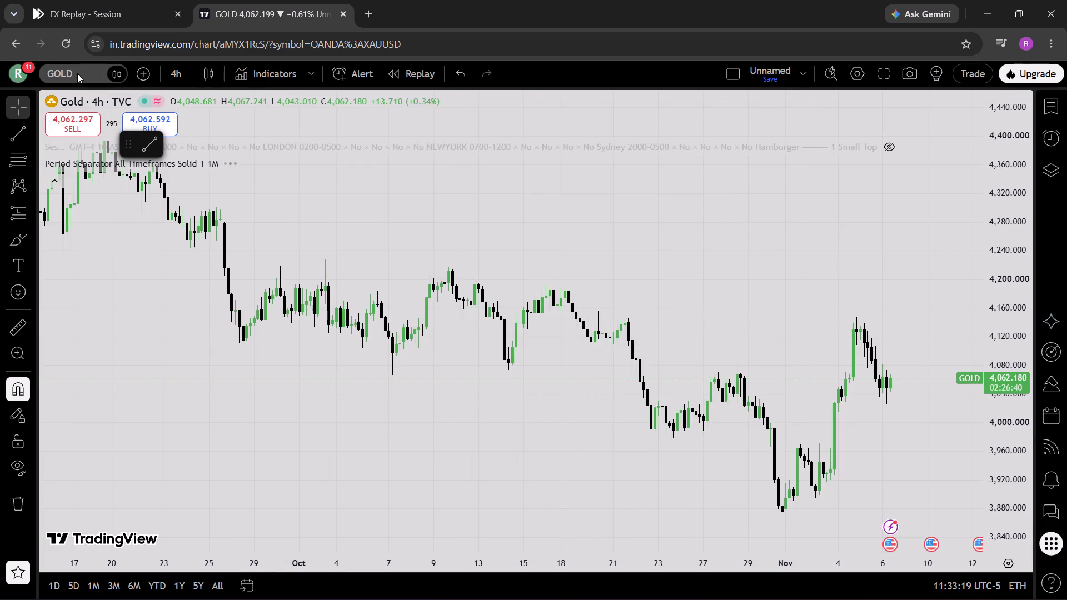
# Change the chart's symbol to XAUUSD Gold / U.S. Dollar from FOREXCOM.
pyautogui.click(77, 73)
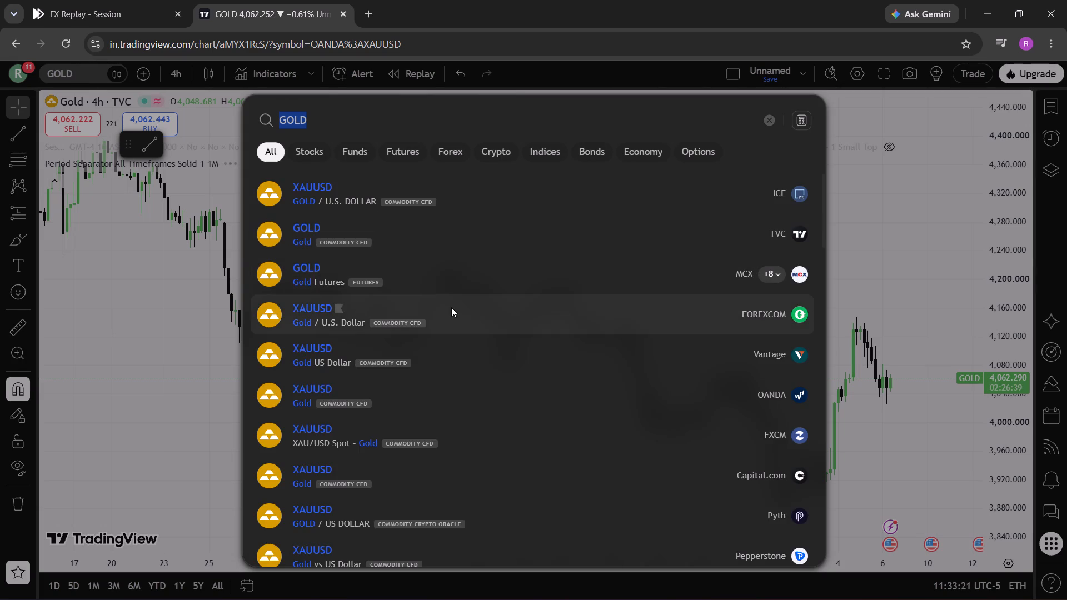
pyautogui.click(451, 308)
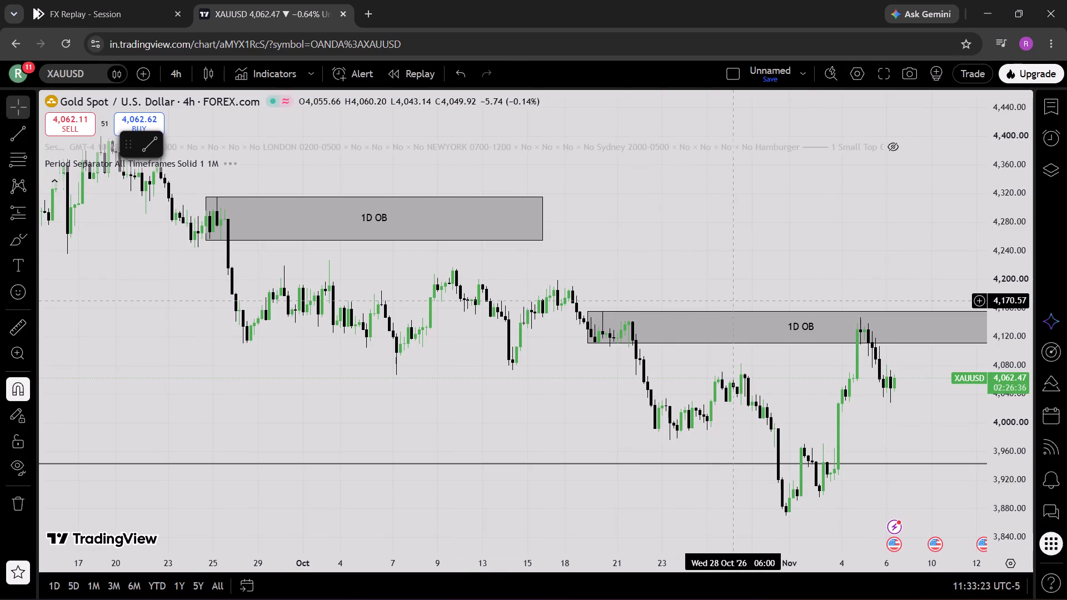
# Look over the recent 4-hour candles around the 1D OB zone and switch the chart to the 1 day timeframe.
pyautogui.moveTo(810, 254); pyautogui.dragTo(546, 262)
pyautogui.moveTo(745, 332); pyautogui.dragTo(732, 333)
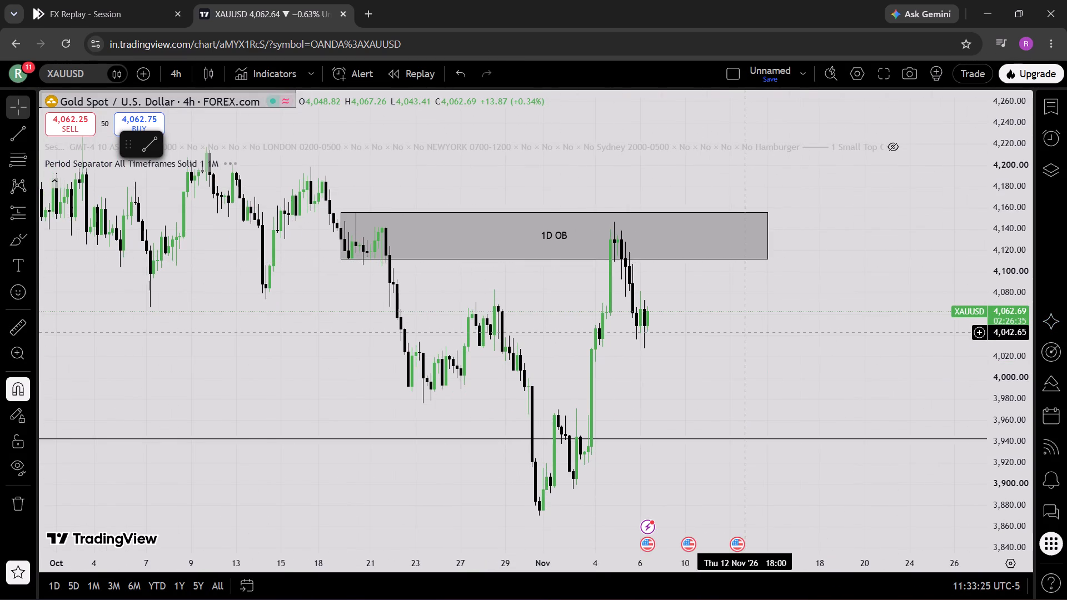
pyautogui.moveTo(732, 333); pyautogui.dragTo(678, 321)
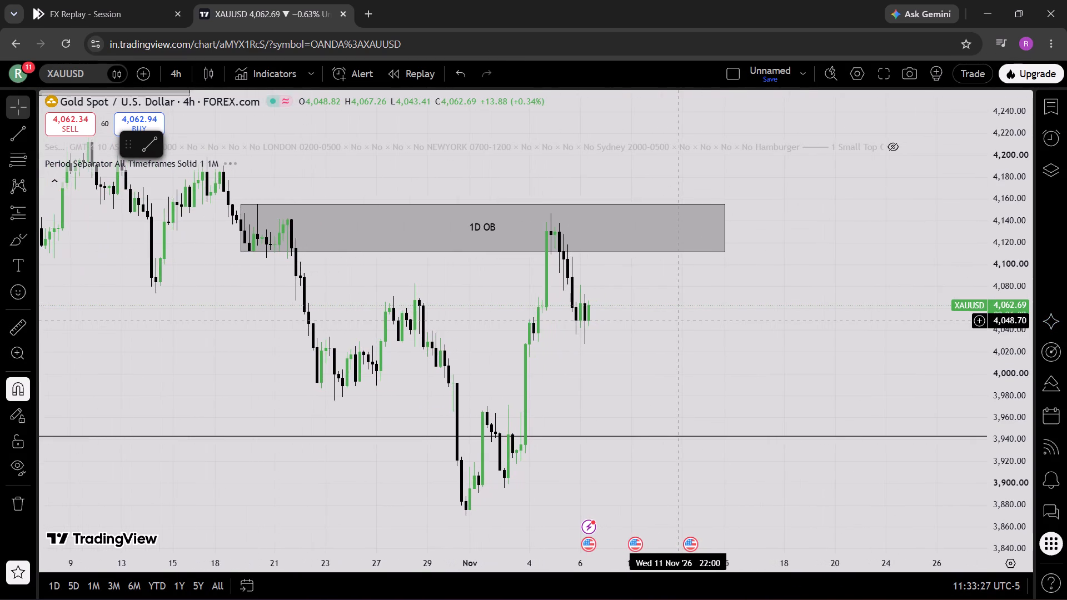
pyautogui.moveTo(712, 316); pyautogui.dragTo(606, 337)
pyautogui.click(185, 76)
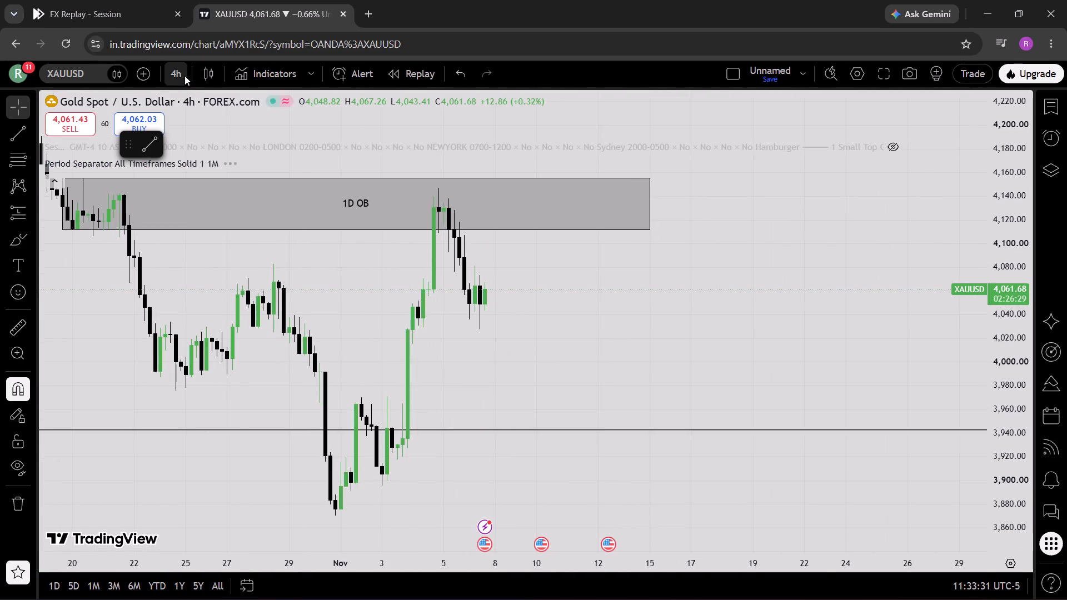
pyautogui.scroll(-1, 253, 309)
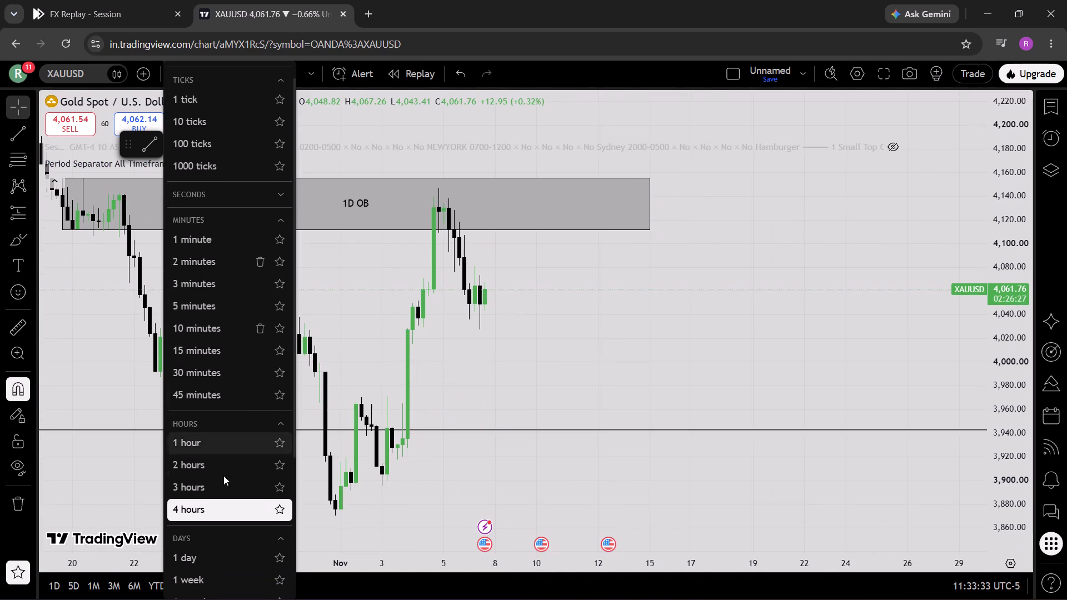
pyautogui.click(209, 553)
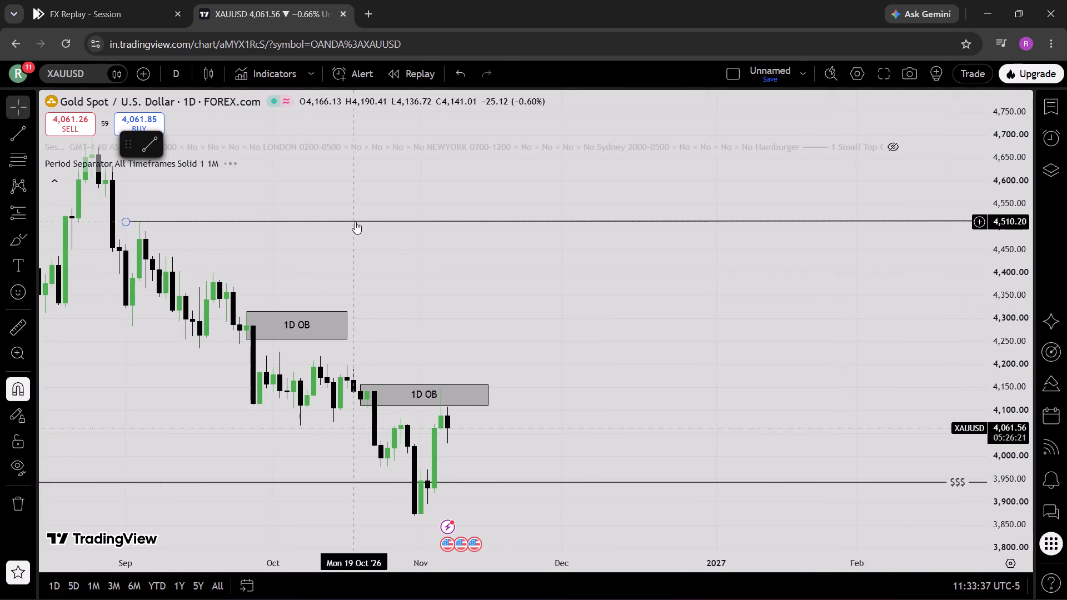
# On the 1-hour timeframe, draw a horizontal trend line at about 4,055.5 from the 4 Nov 14:00 low to 6 Nov 02:00.
pyautogui.click(178, 73)
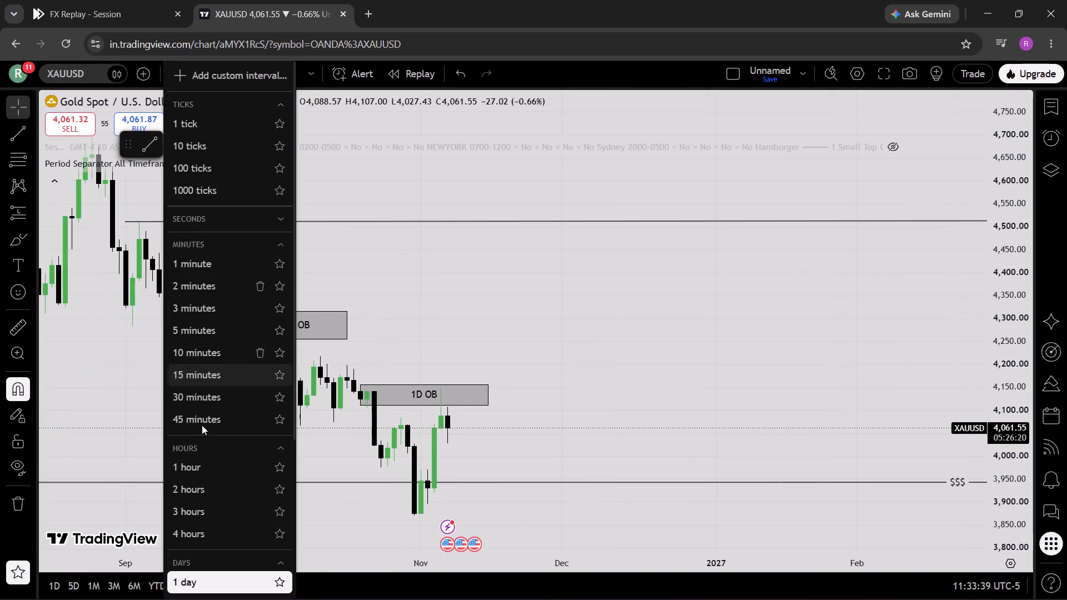
pyautogui.click(205, 471)
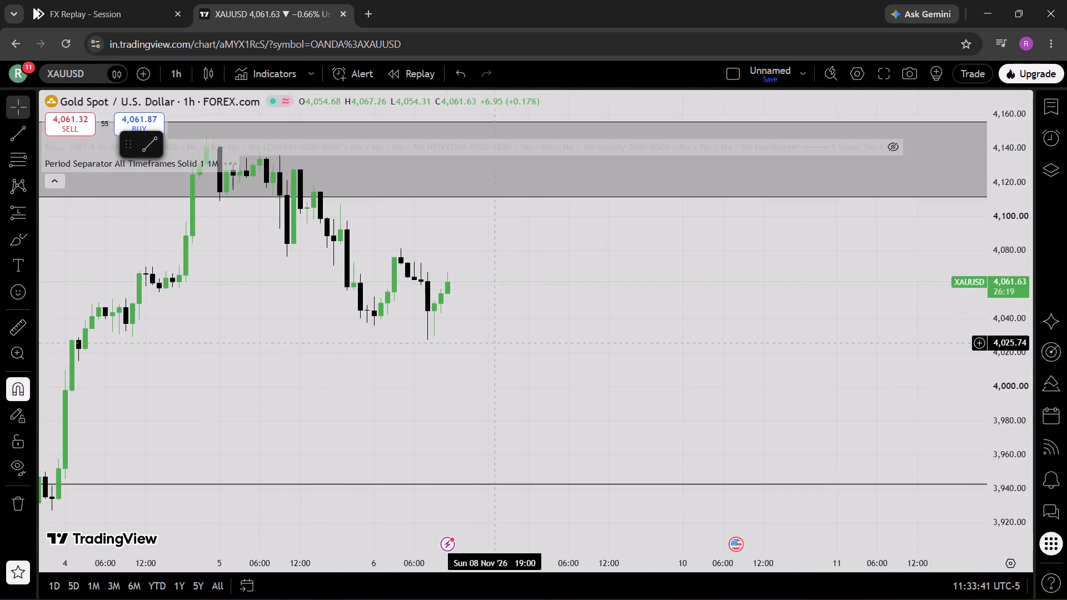
pyautogui.moveTo(380, 412); pyautogui.dragTo(622, 396)
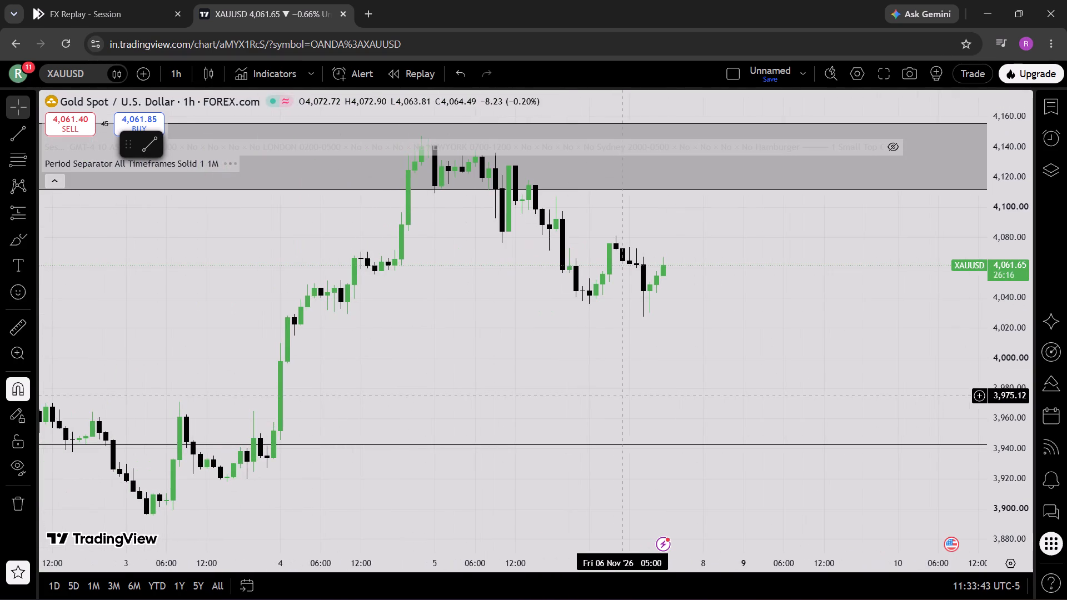
pyautogui.click(59, 179)
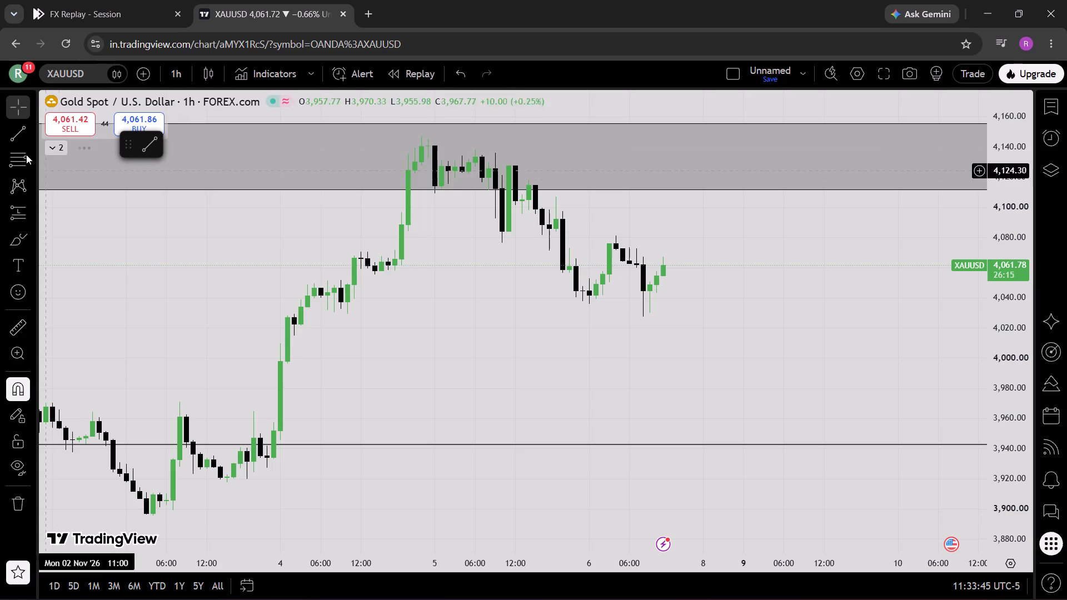
pyautogui.click(12, 127)
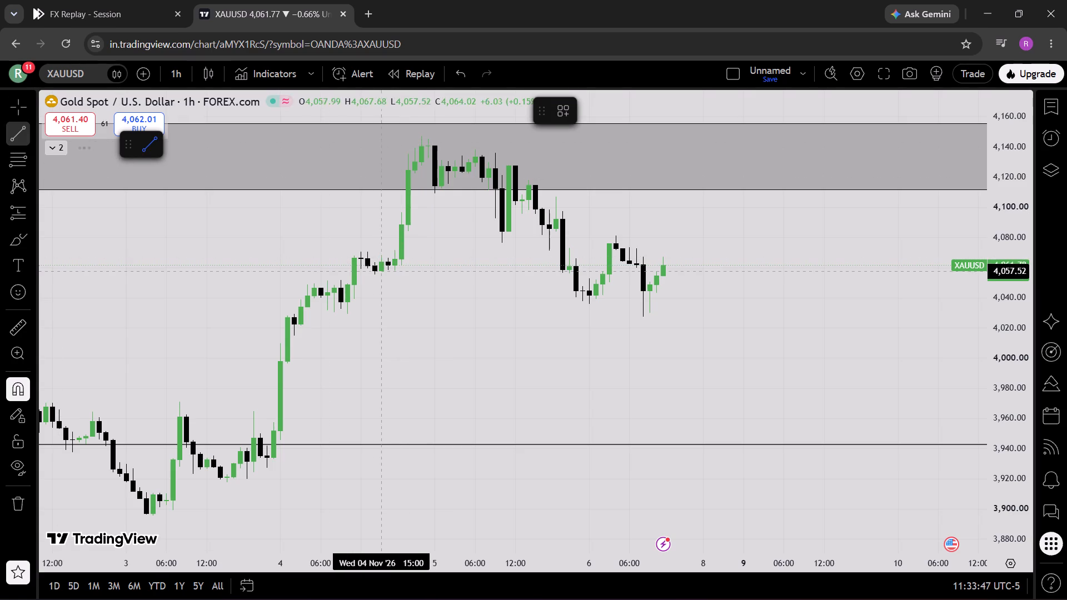
pyautogui.moveTo(375, 277); pyautogui.dragTo(637, 266)
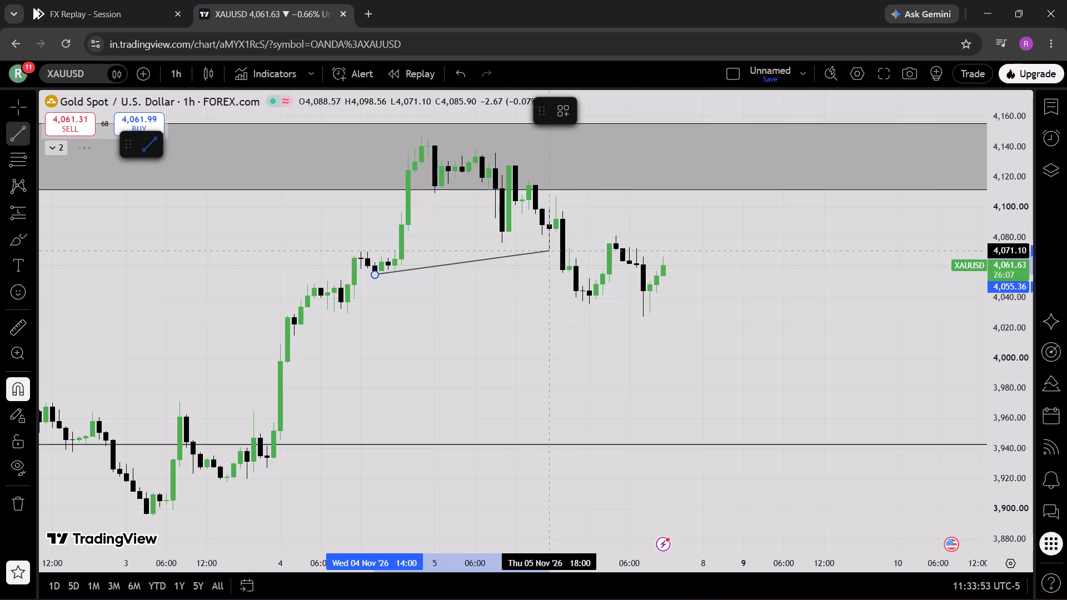
pyautogui.click(602, 274)
# Apply the MSS drawing template to the new trend line and deselect it.
pyautogui.click(564, 118)
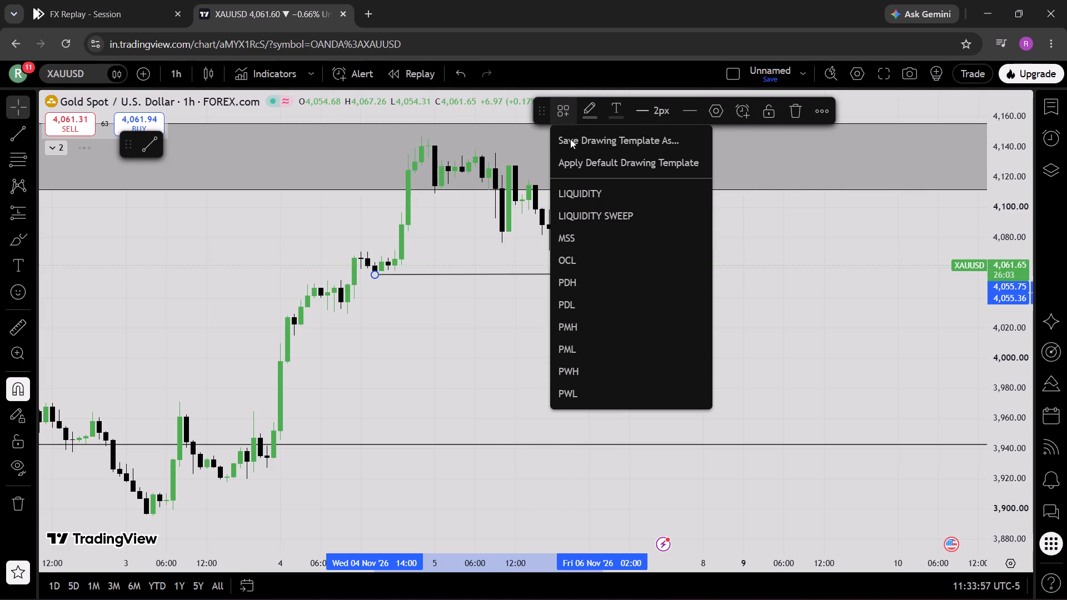
pyautogui.click(597, 245)
pyautogui.click(763, 293)
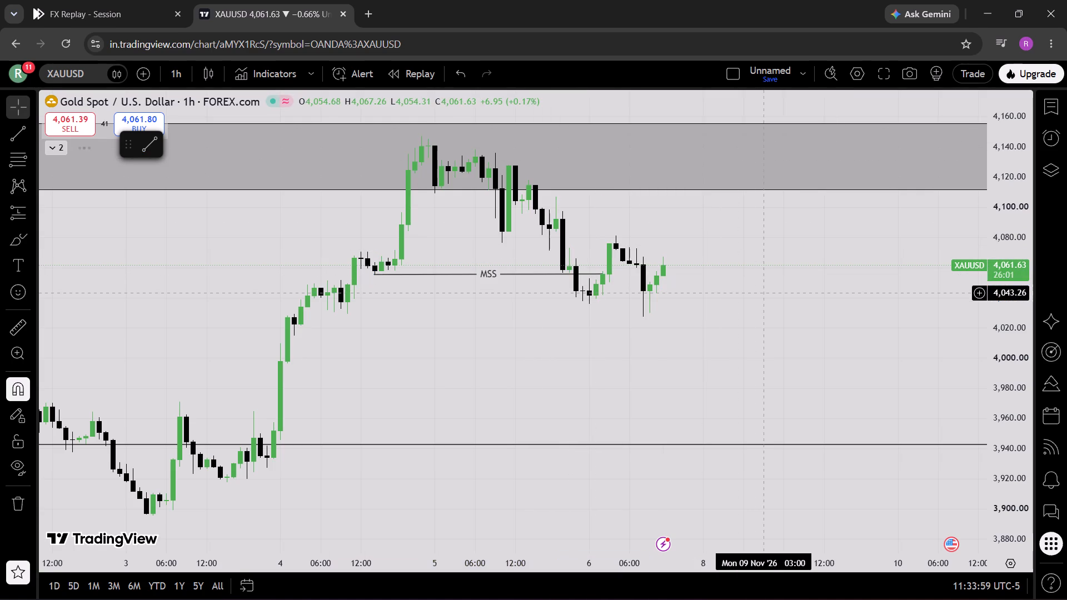
# On the 4-hour timeframe, draw a rectangle between 4,118.14 and 4,066.21 from 5 Nov 14:00, extended to 9 Nov 06:00.
pyautogui.moveTo(763, 293); pyautogui.dragTo(646, 312)
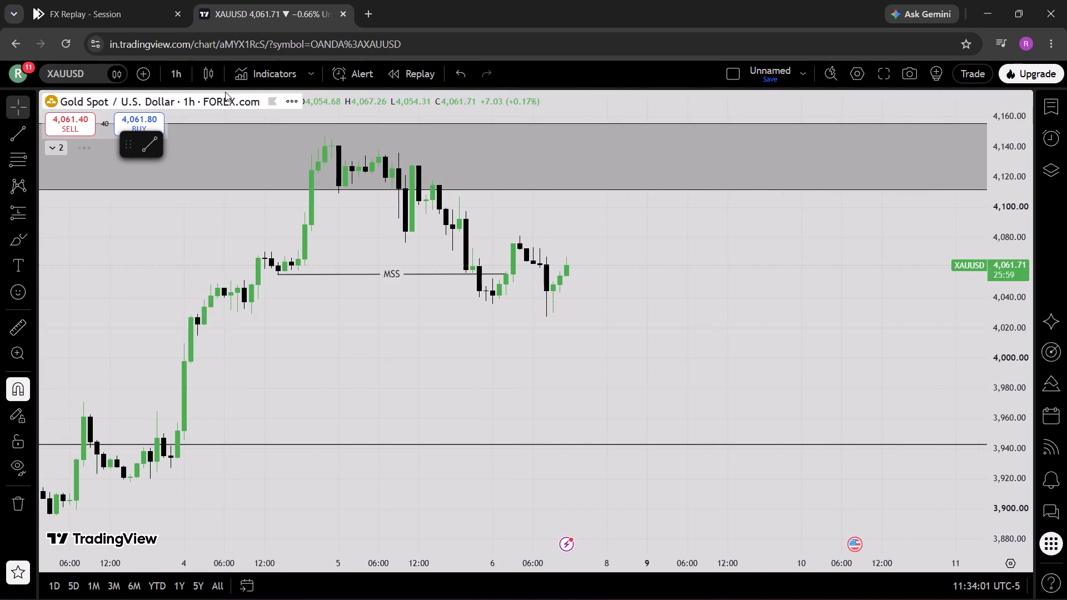
pyautogui.click(183, 74)
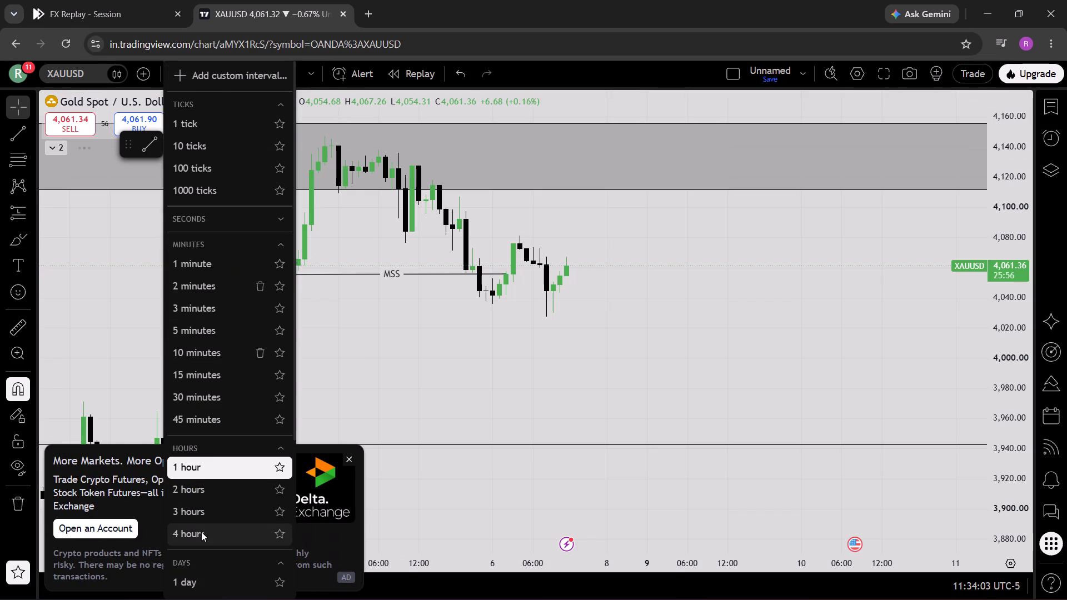
pyautogui.click(201, 532)
pyautogui.moveTo(660, 313); pyautogui.dragTo(547, 309)
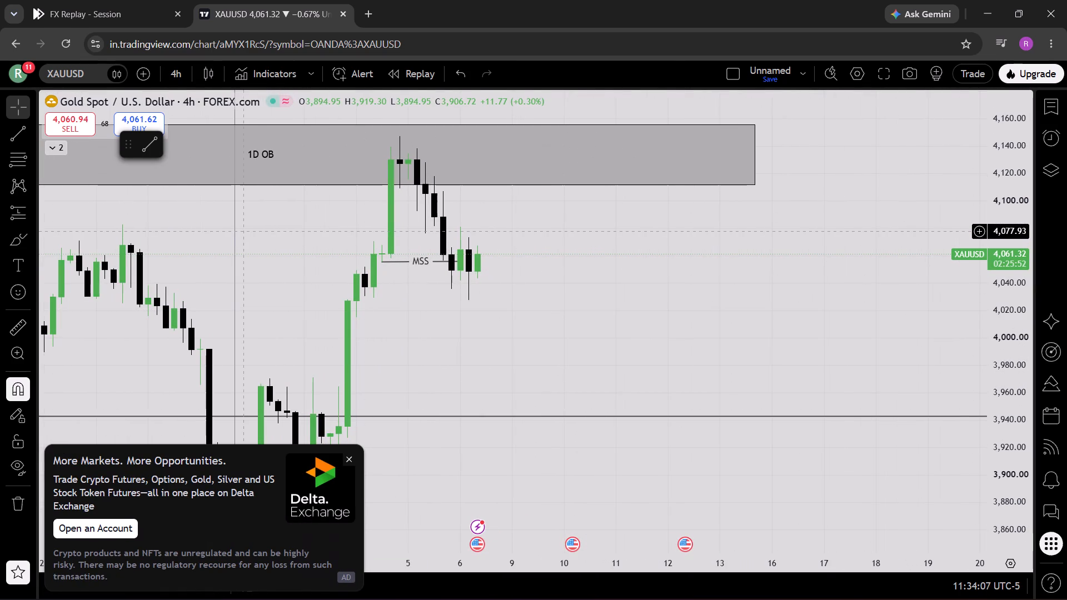
pyautogui.click(32, 232)
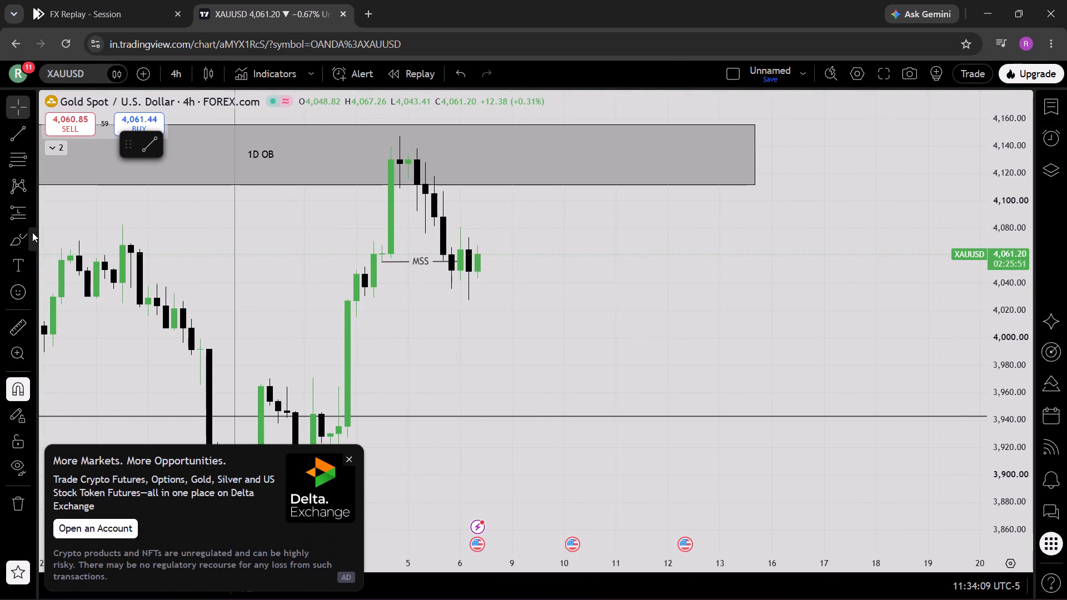
pyautogui.click(103, 332)
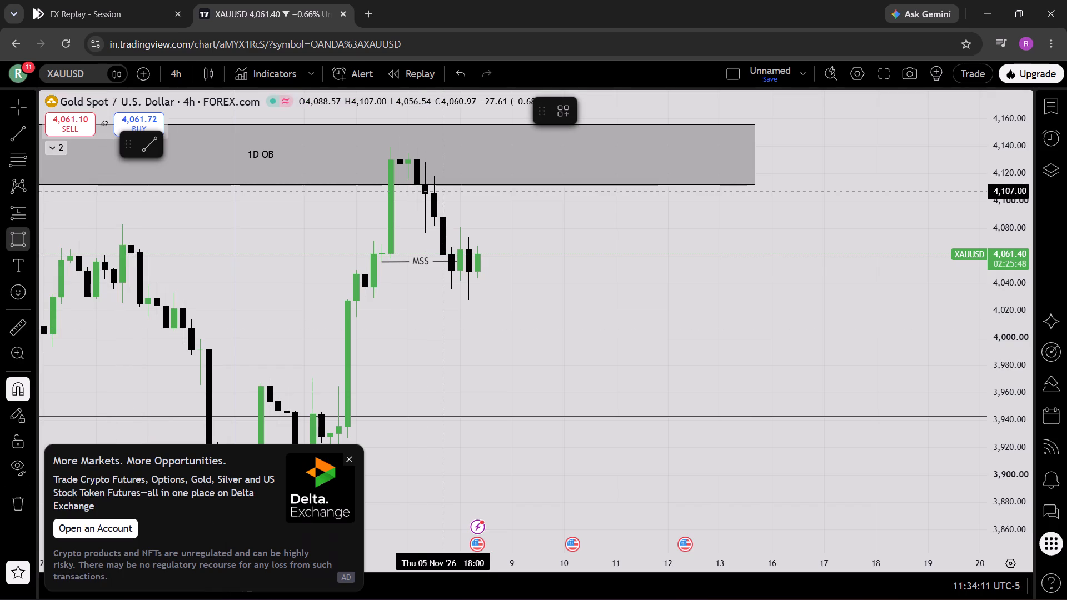
pyautogui.click(432, 168)
pyautogui.moveTo(449, 243); pyautogui.dragTo(451, 238)
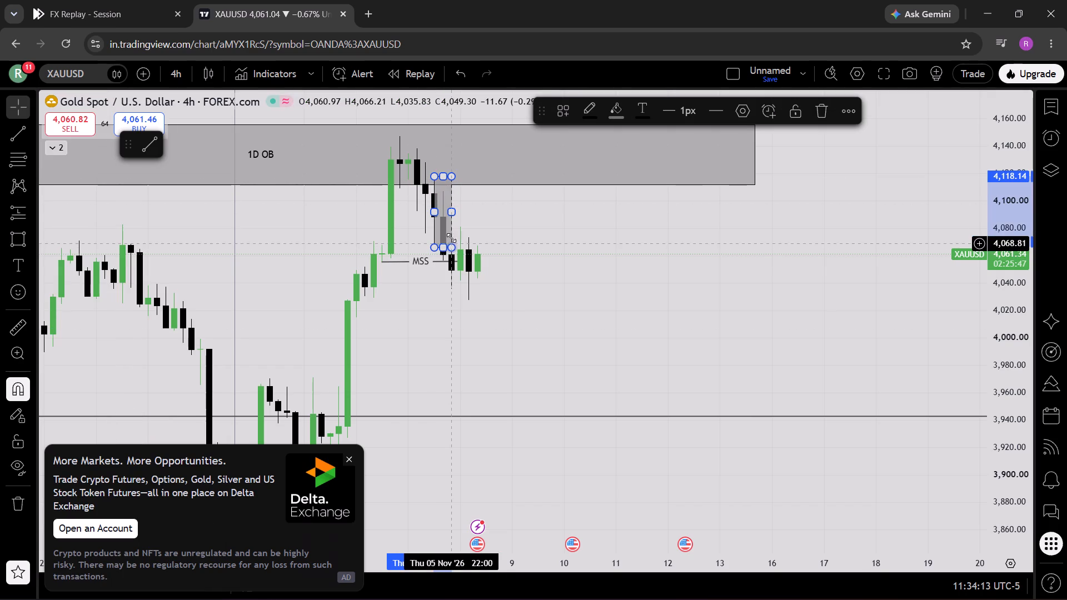
pyautogui.moveTo(451, 238); pyautogui.dragTo(460, 211)
pyautogui.moveTo(460, 211); pyautogui.dragTo(529, 206)
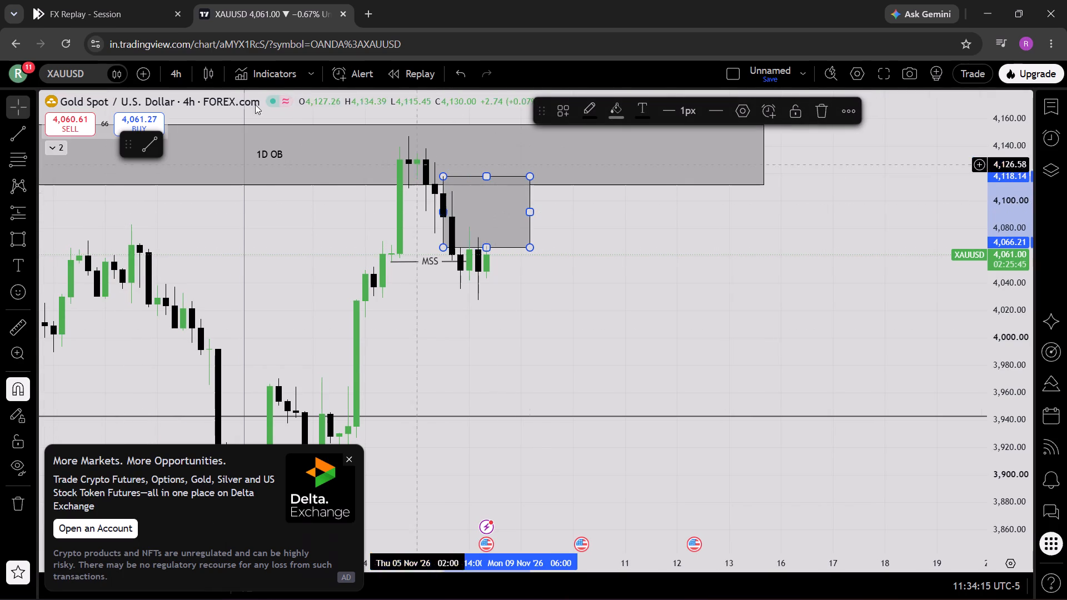
# Examine the recent candles around the new rectangle on the 15-minute timeframe and dismiss the advertisement.
pyautogui.click(180, 73)
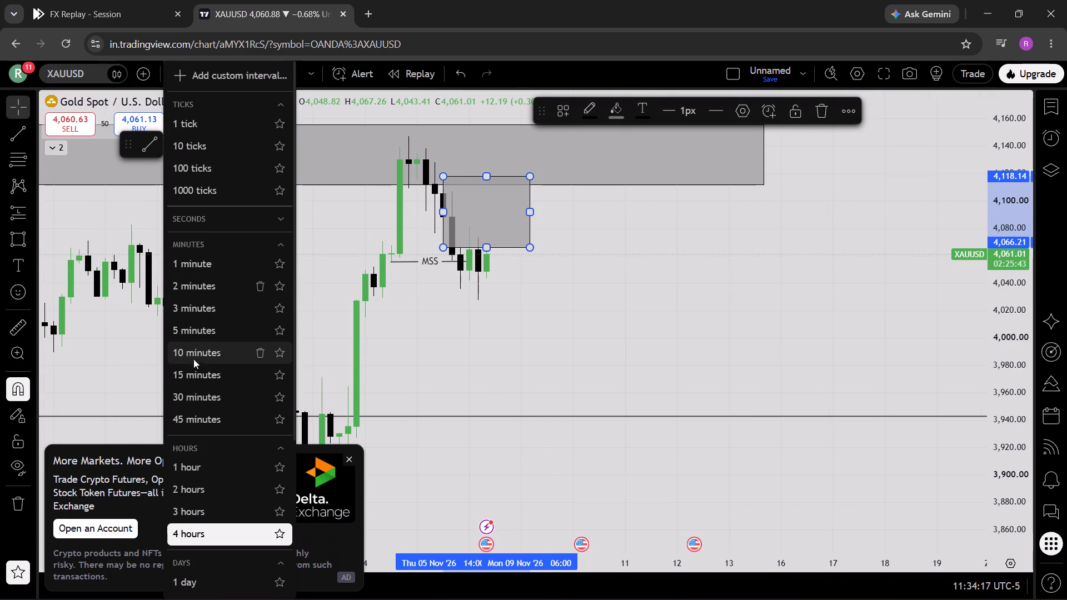
pyautogui.click(193, 371)
pyautogui.click(639, 346)
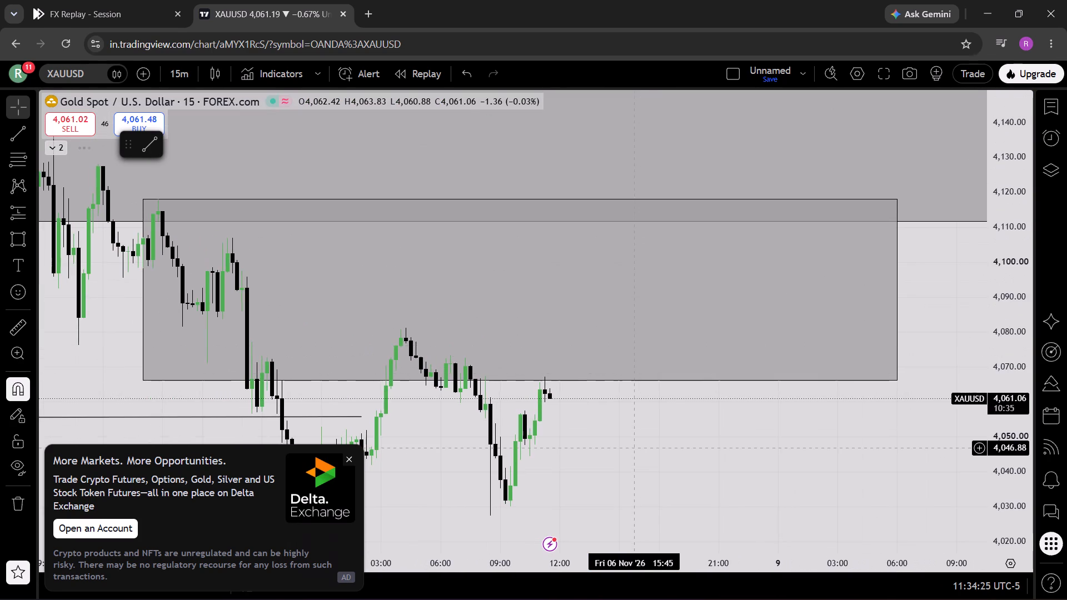
pyautogui.moveTo(636, 447); pyautogui.dragTo(752, 427)
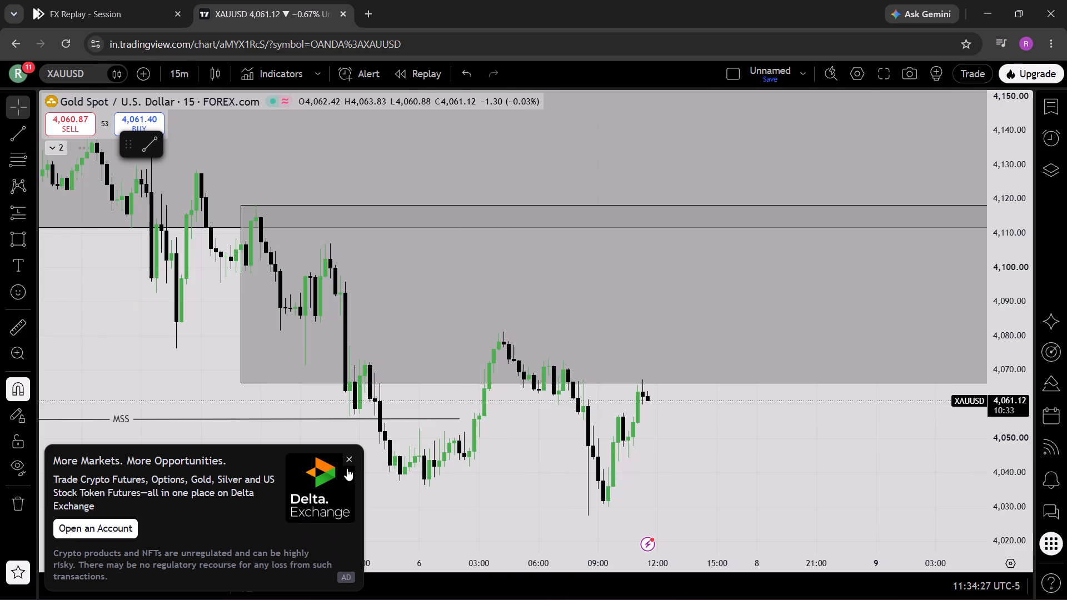
pyautogui.click(350, 455)
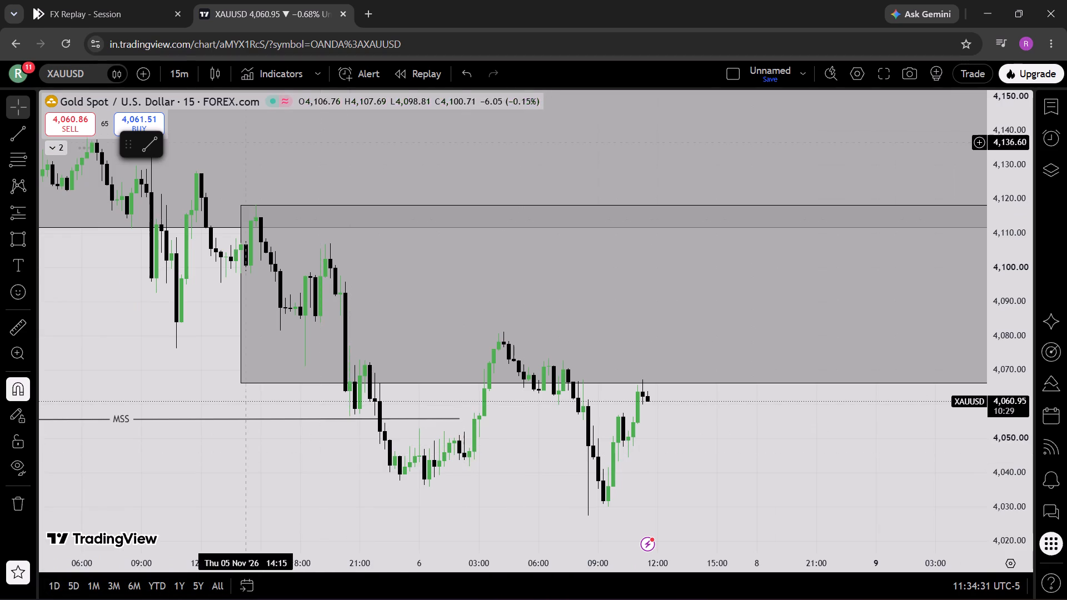
# Return to the 4-hour timeframe and shorten the new rectangle so it ends at about 6 Nov 02:00.
pyautogui.click(185, 79)
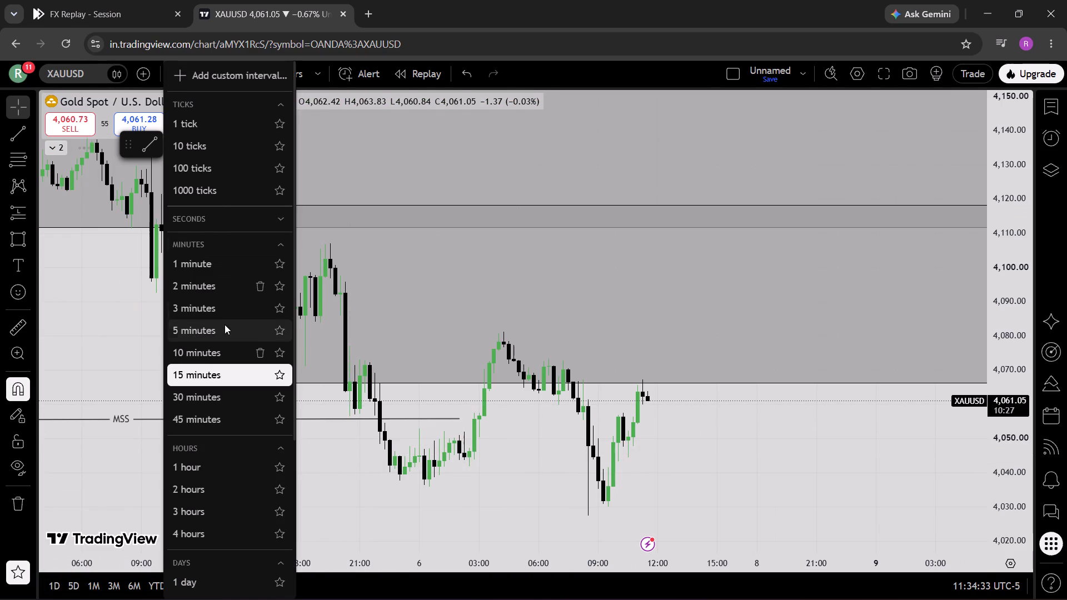
pyautogui.click(213, 539)
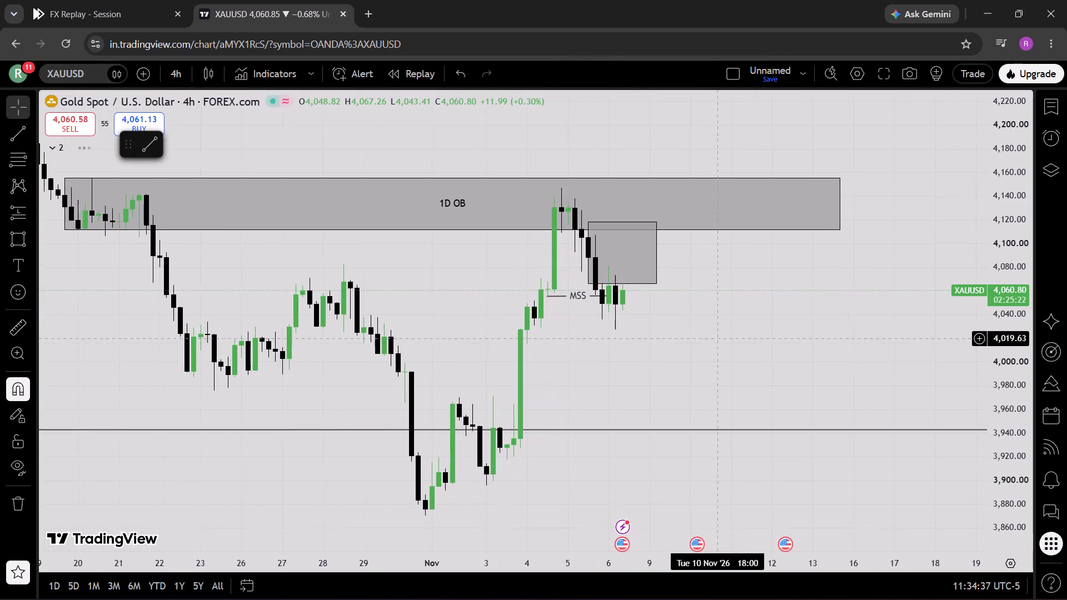
pyautogui.moveTo(647, 212); pyautogui.dragTo(592, 226)
pyautogui.click(665, 208)
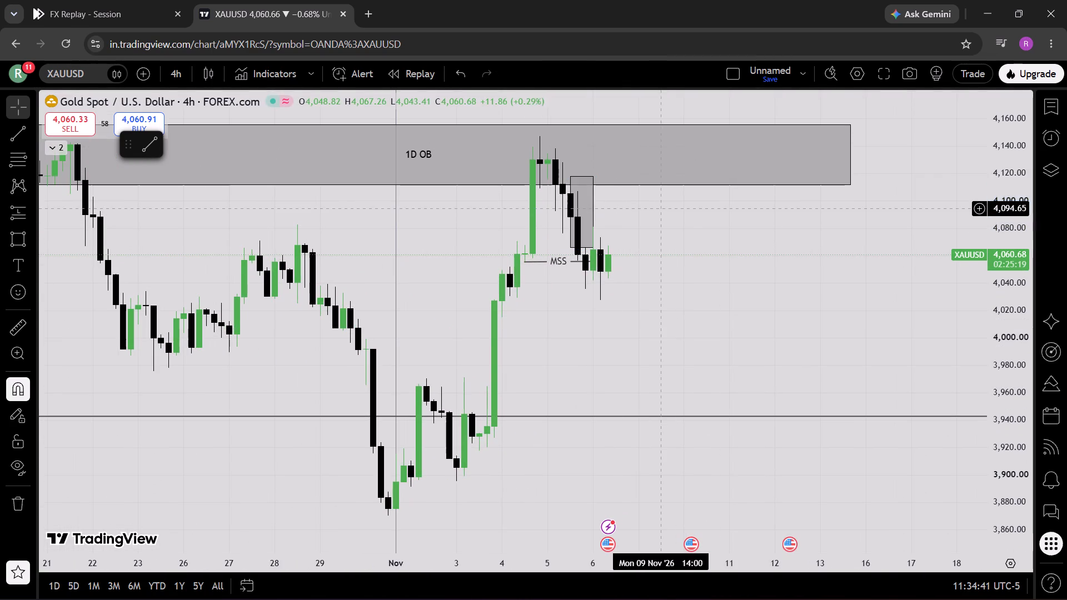
# On the 15-minute timeframe, draw a rectangle between 4,067.29 and 4,055.34 from 6 Nov 08:15 to about 12:30.
pyautogui.click(180, 79)
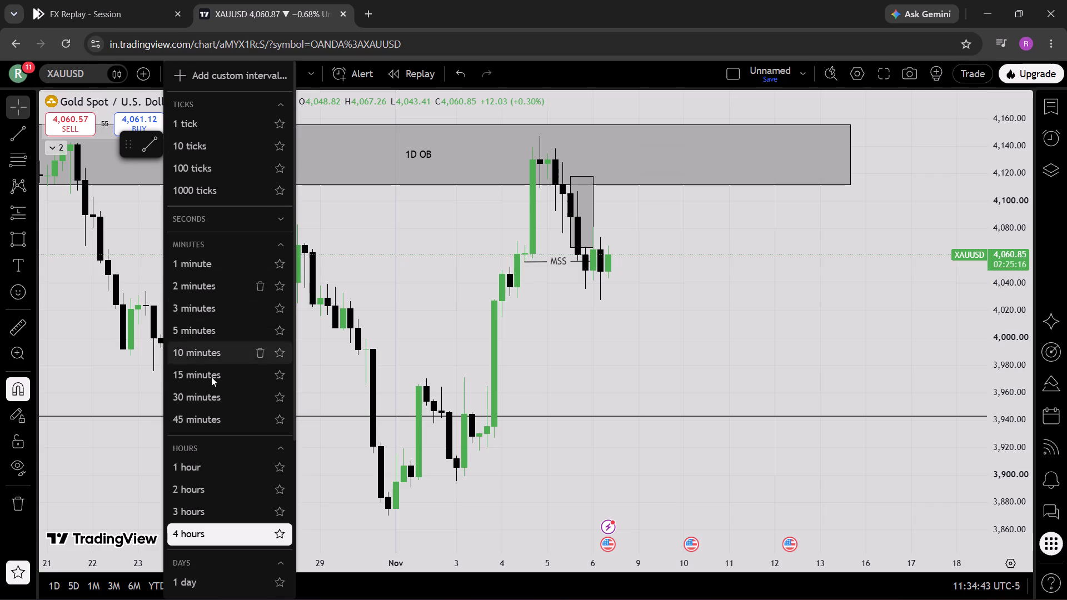
pyautogui.click(211, 379)
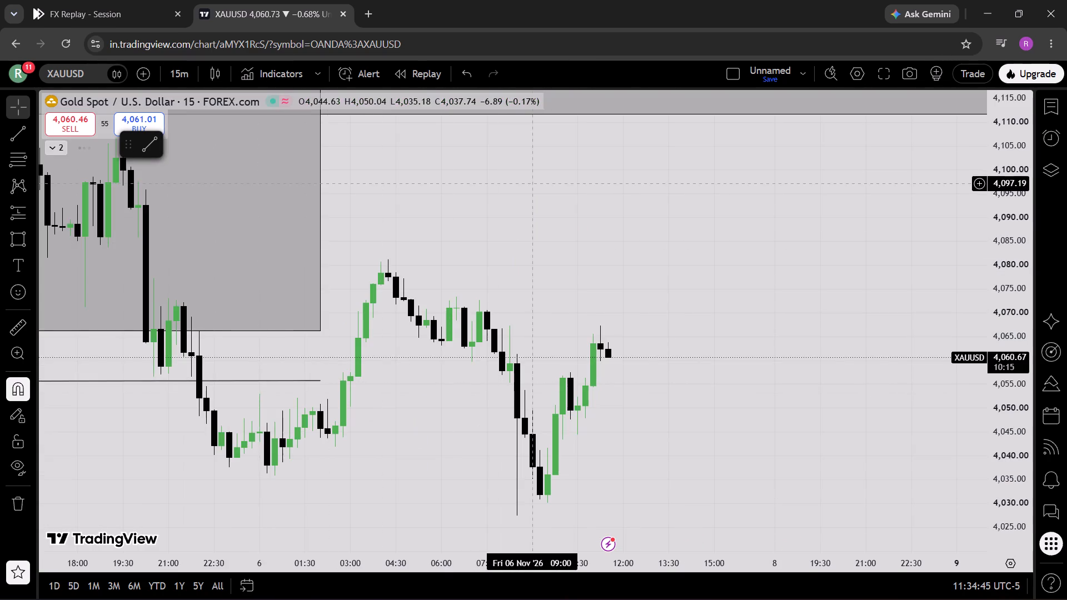
pyautogui.moveTo(533, 183); pyautogui.dragTo(577, 200)
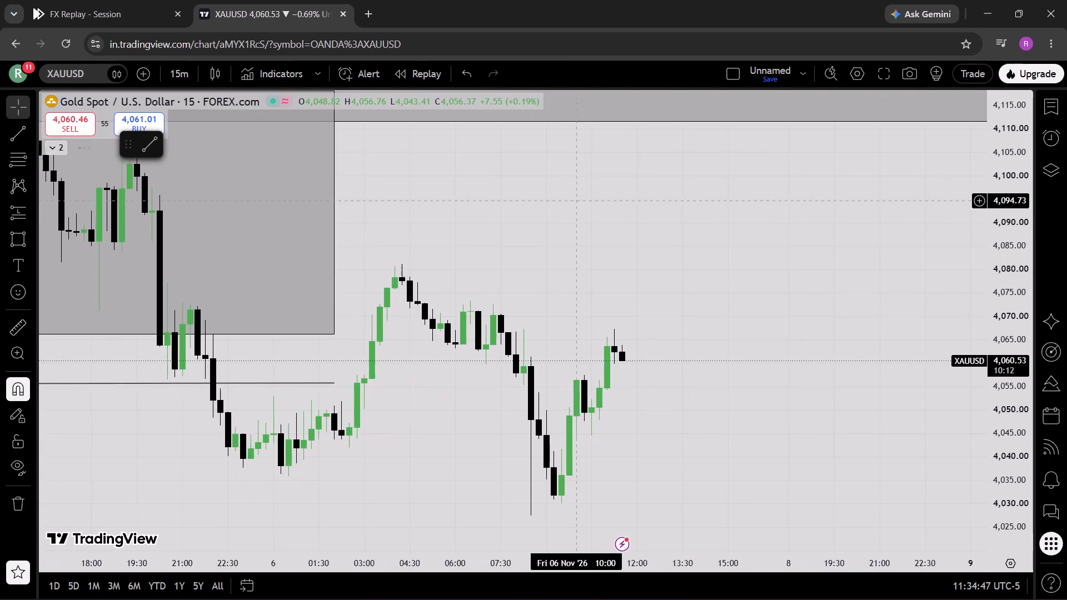
pyautogui.moveTo(577, 200); pyautogui.dragTo(525, 201)
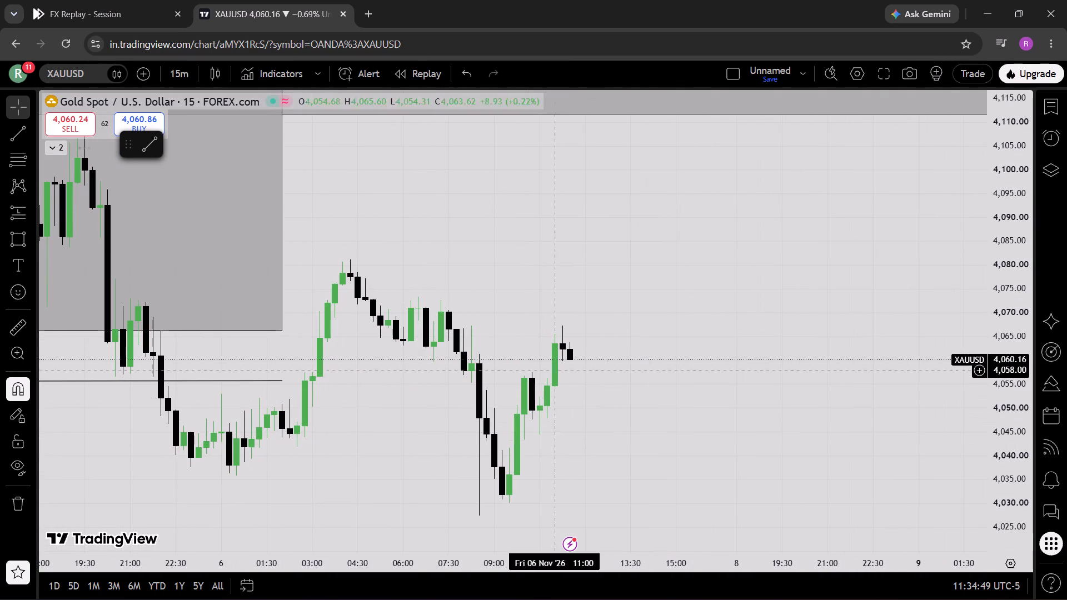
pyautogui.click(22, 242)
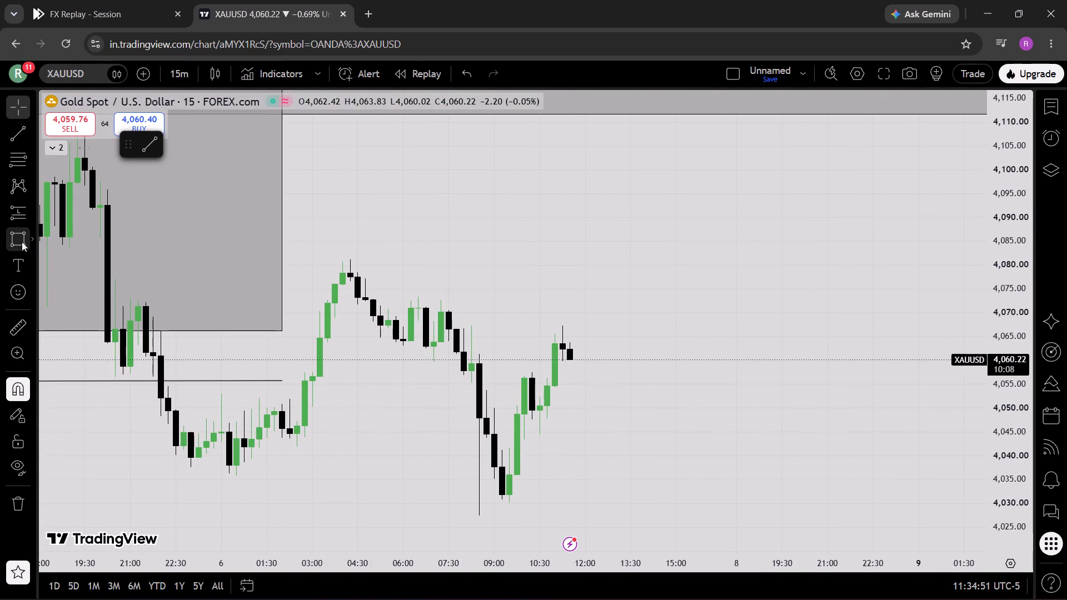
pyautogui.click(470, 311)
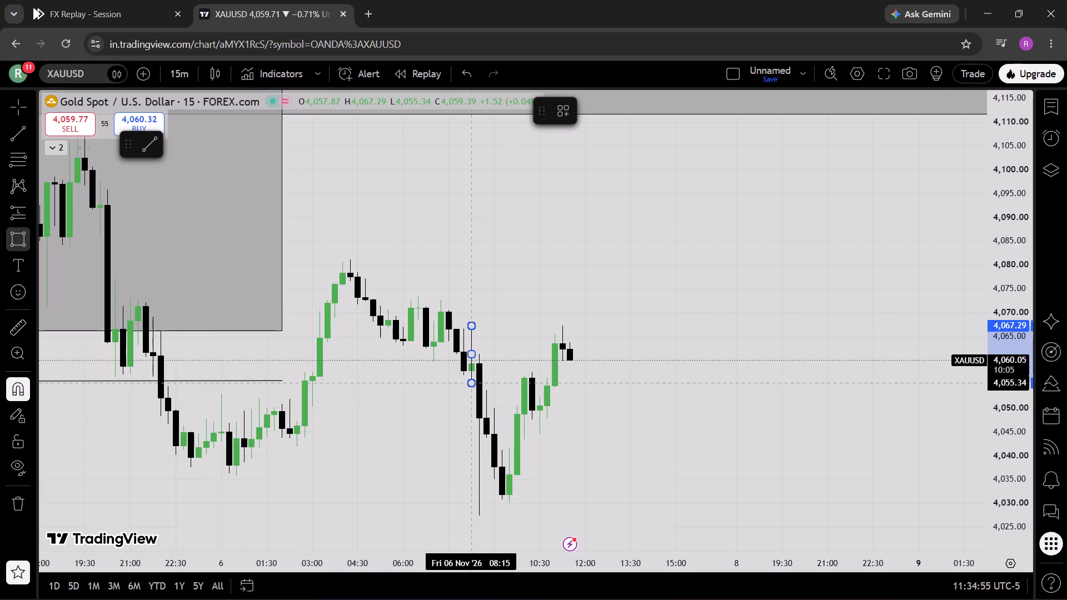
pyautogui.click(473, 384)
pyautogui.moveTo(475, 352); pyautogui.dragTo(589, 348)
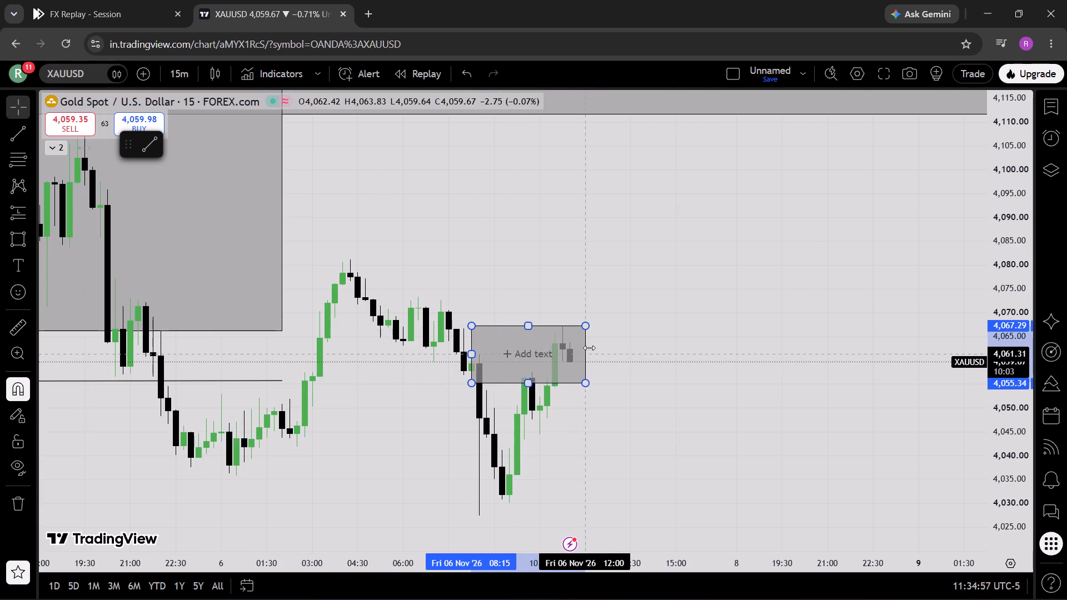
pyautogui.moveTo(589, 348); pyautogui.dragTo(597, 348)
pyautogui.click(671, 338)
# Place a Short Position with its entry at 4,055.38 on the lower end corner of the 15-minute rectangle.
pyautogui.moveTo(671, 338); pyautogui.dragTo(539, 335)
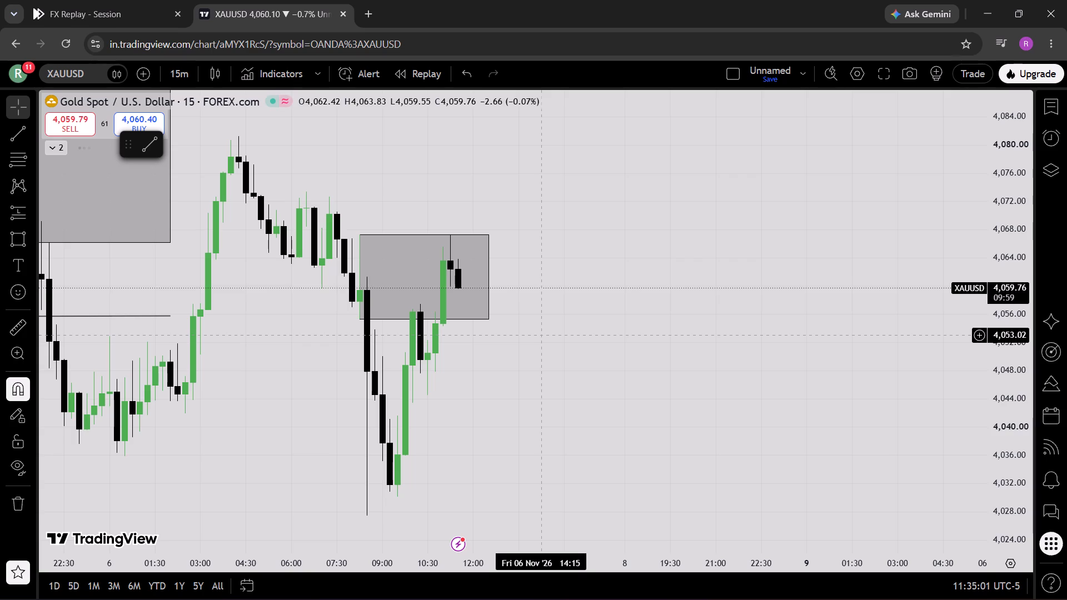
pyautogui.click(32, 211)
pyautogui.click(84, 256)
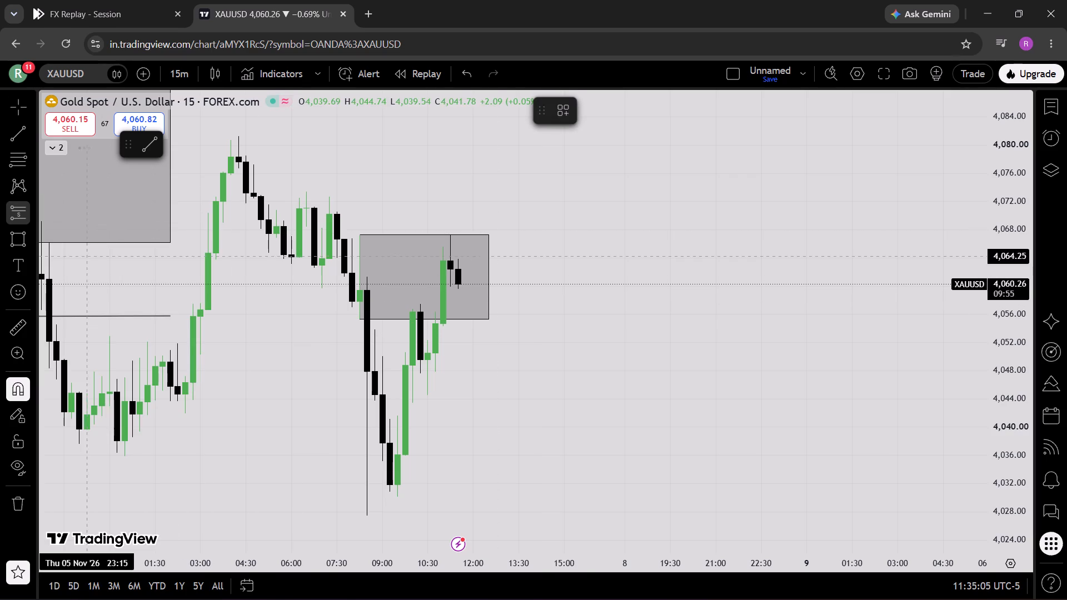
pyautogui.click(492, 318)
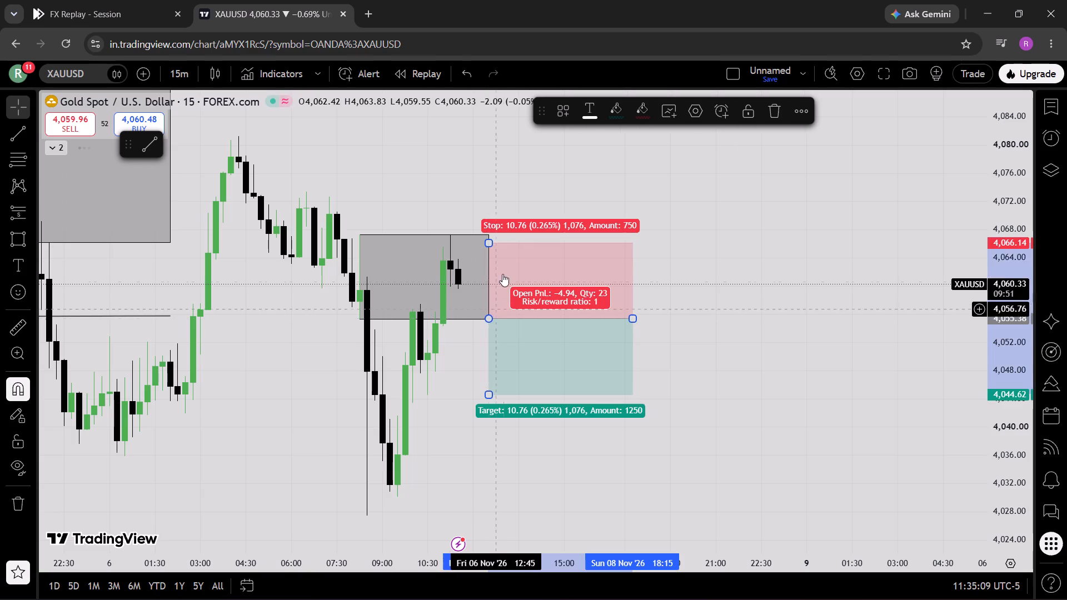
# Raise the short position's stop above the 15-minute rectangle to about 4,068.38.
pyautogui.moveTo(490, 241); pyautogui.dragTo(511, 228)
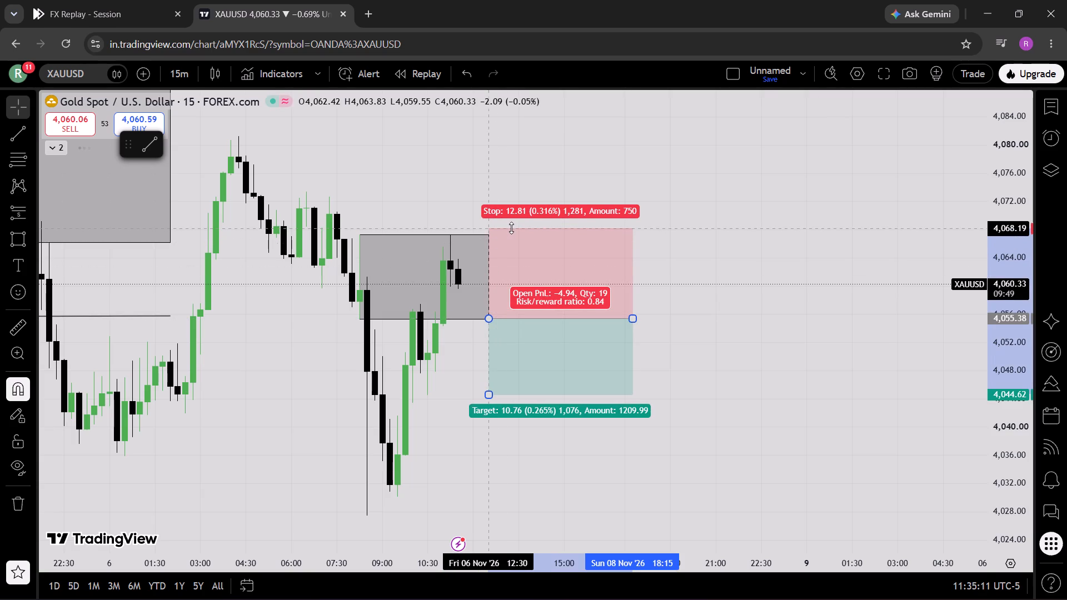
pyautogui.moveTo(511, 228); pyautogui.dragTo(507, 232)
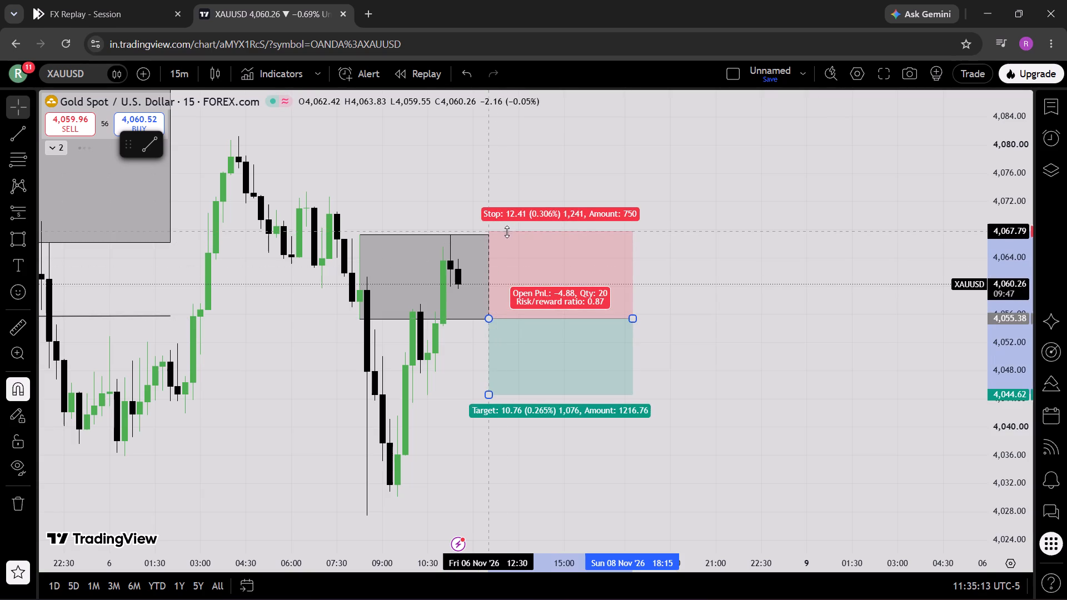
pyautogui.moveTo(507, 232); pyautogui.dragTo(514, 227)
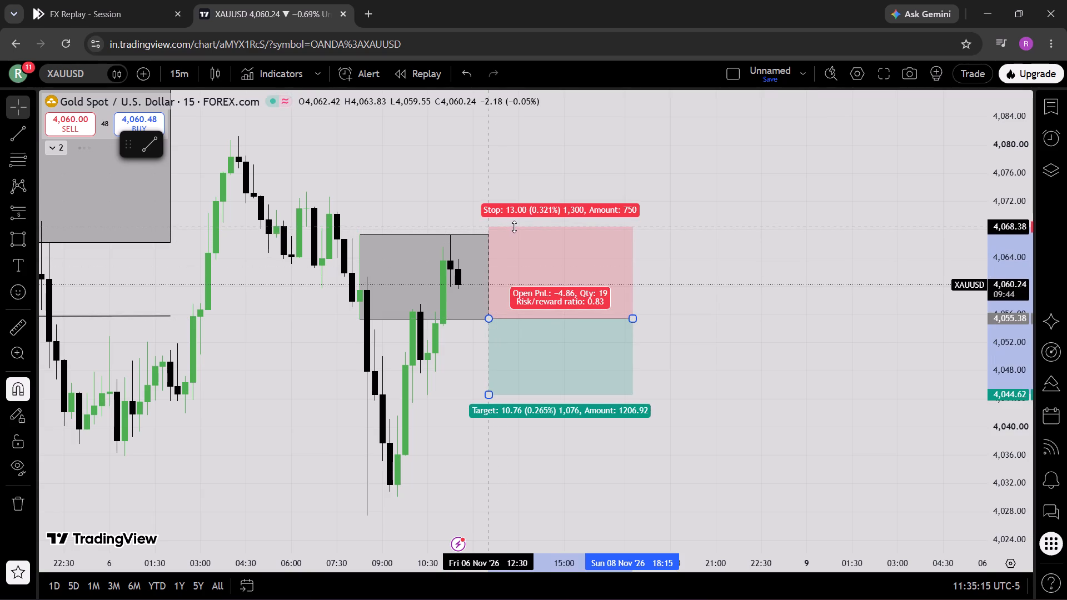
# Fine-tune the short position's stop to about 4,068.48.
pyautogui.moveTo(514, 227); pyautogui.dragTo(514, 226)
pyautogui.click(479, 201)
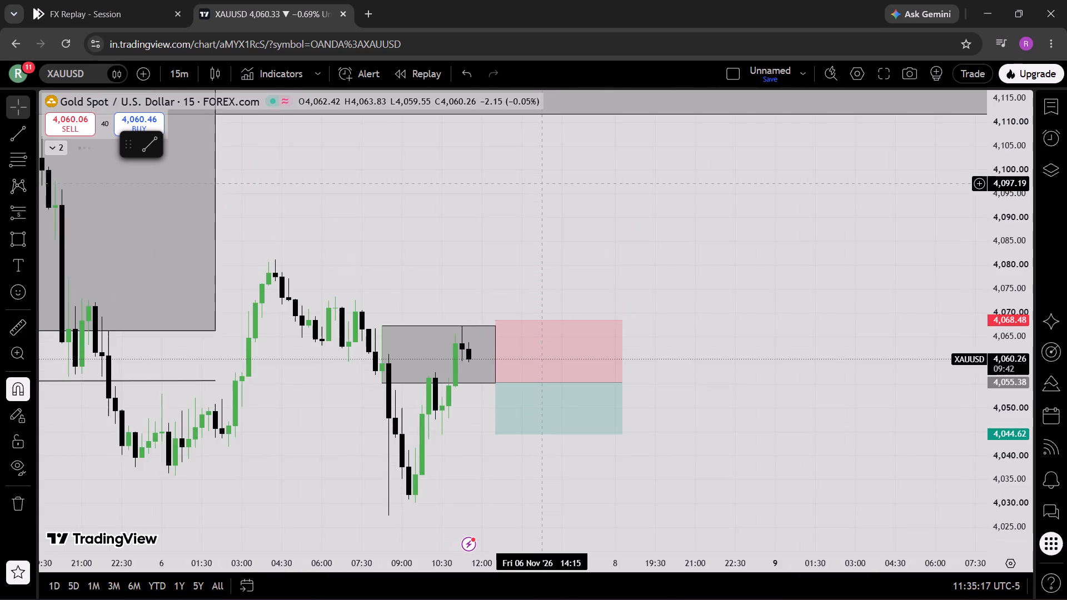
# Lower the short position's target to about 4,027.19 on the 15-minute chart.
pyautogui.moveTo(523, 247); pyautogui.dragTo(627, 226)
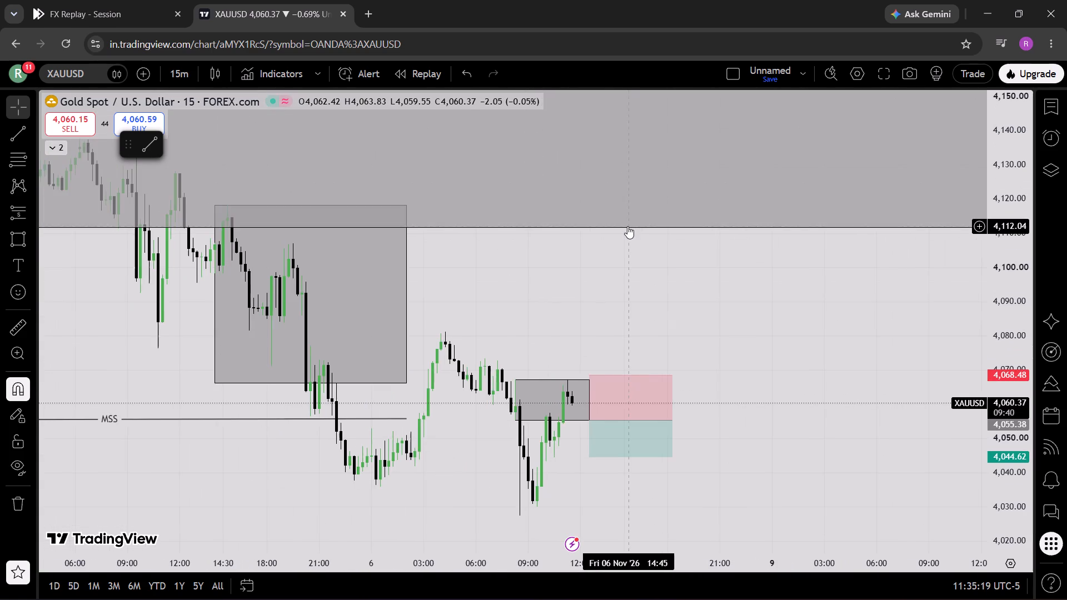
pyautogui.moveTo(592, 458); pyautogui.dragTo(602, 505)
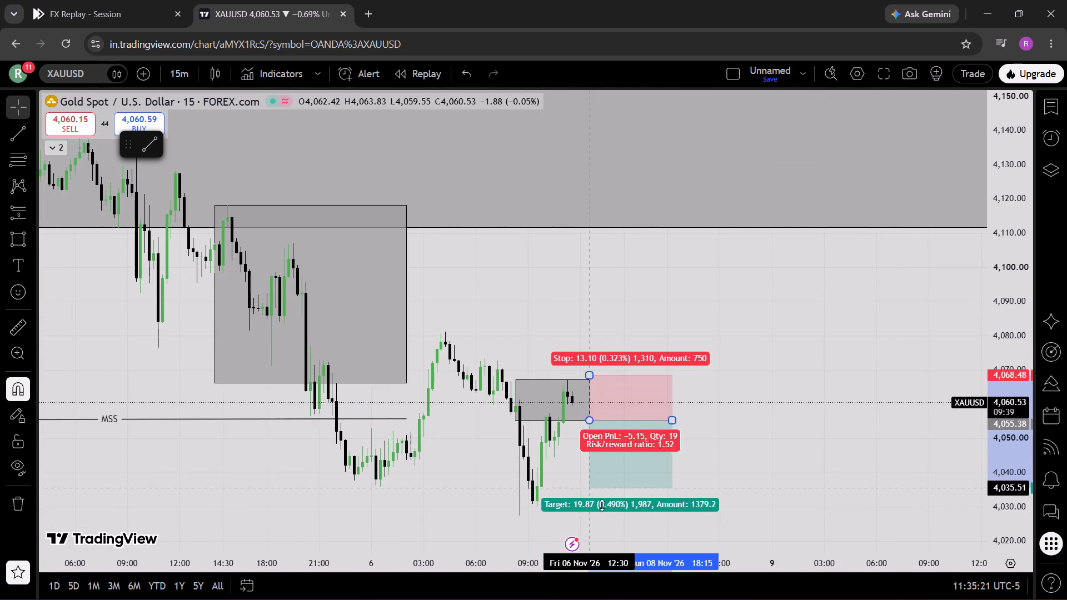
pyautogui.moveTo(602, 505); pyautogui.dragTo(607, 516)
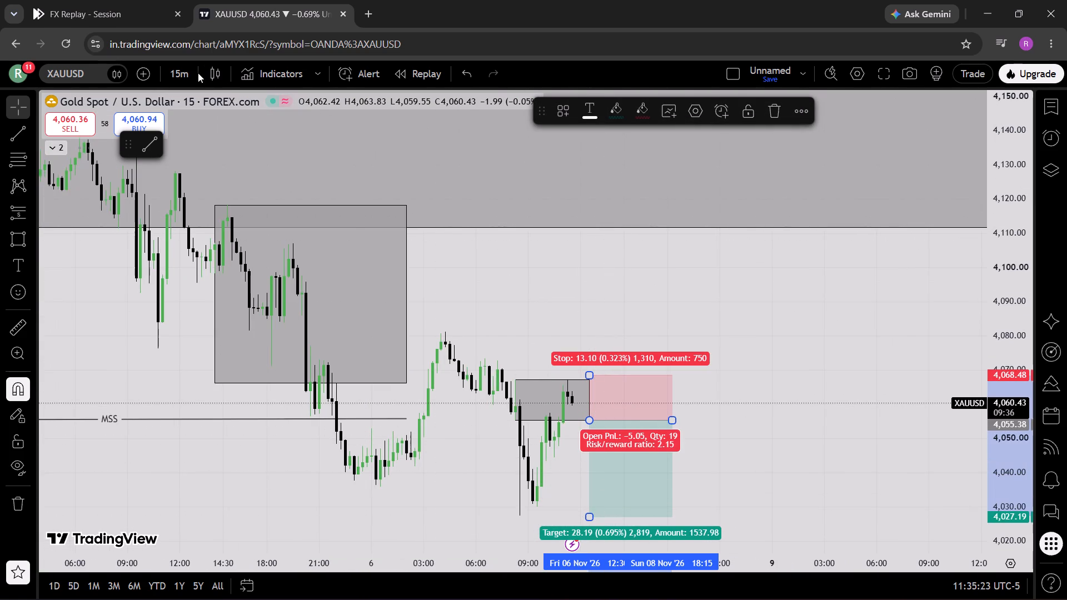
# Examine the short position against the 4-hour and daily charts, finishing on the 4-hour timeframe.
pyautogui.click(188, 73)
pyautogui.scroll(-2, 228, 264)
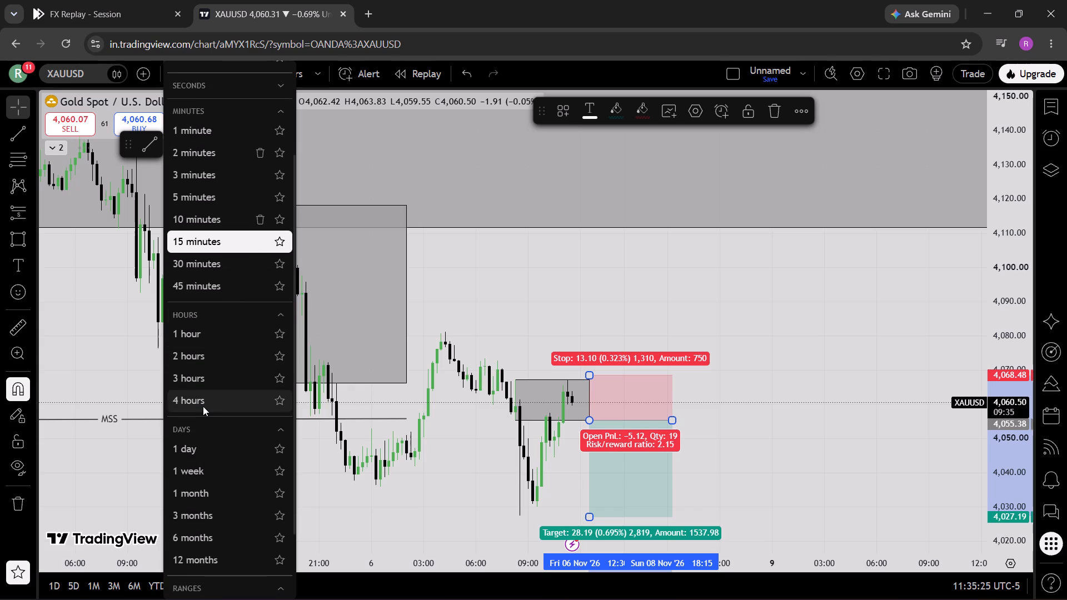
pyautogui.click(203, 406)
pyautogui.click(696, 377)
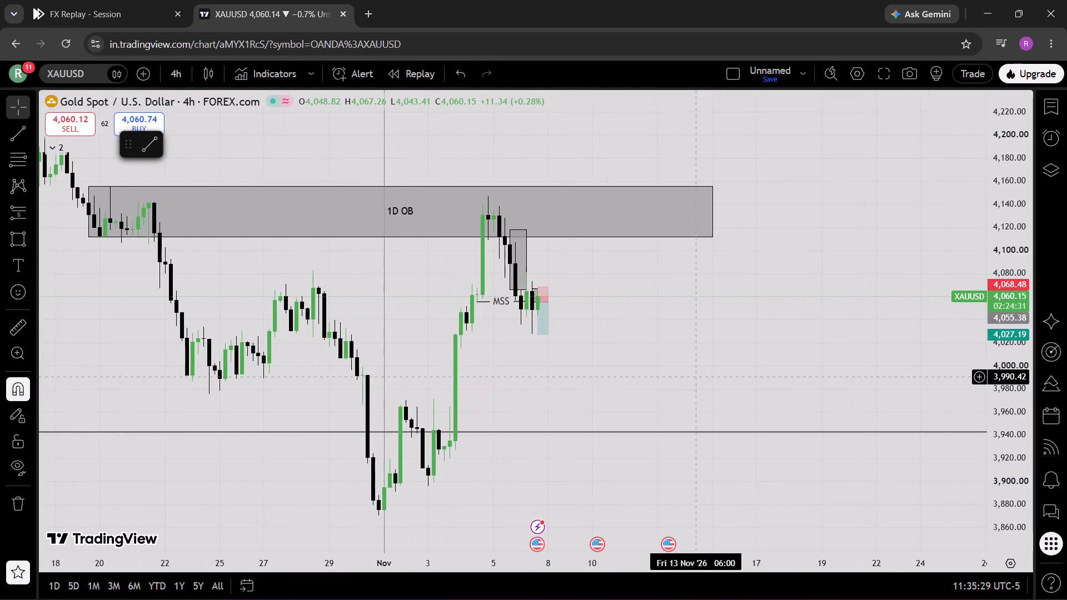
pyautogui.click(176, 79)
pyautogui.scroll(-1, 190, 296)
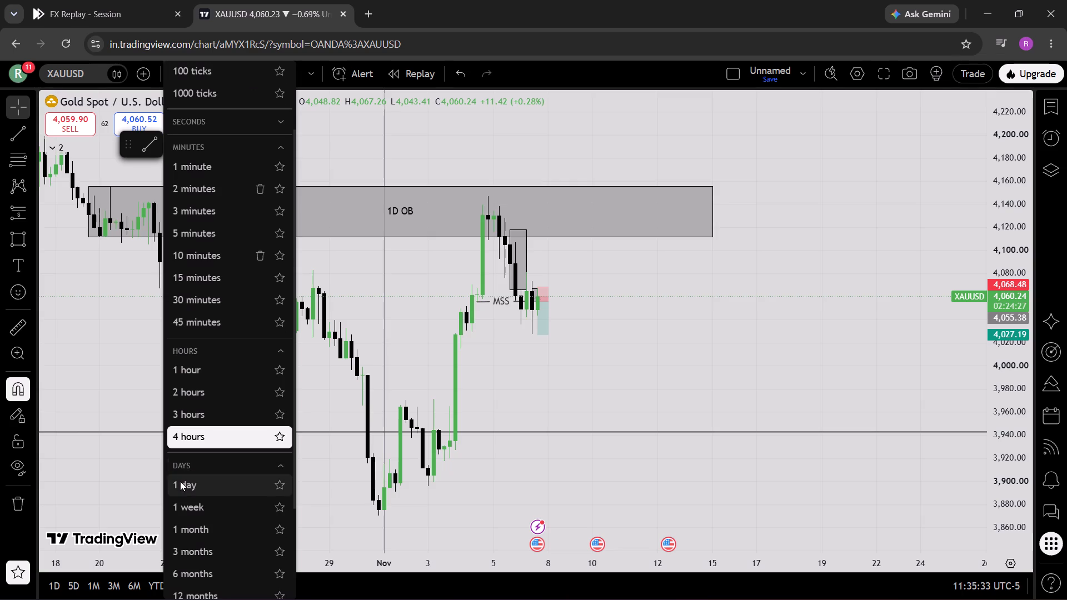
pyautogui.click(180, 481)
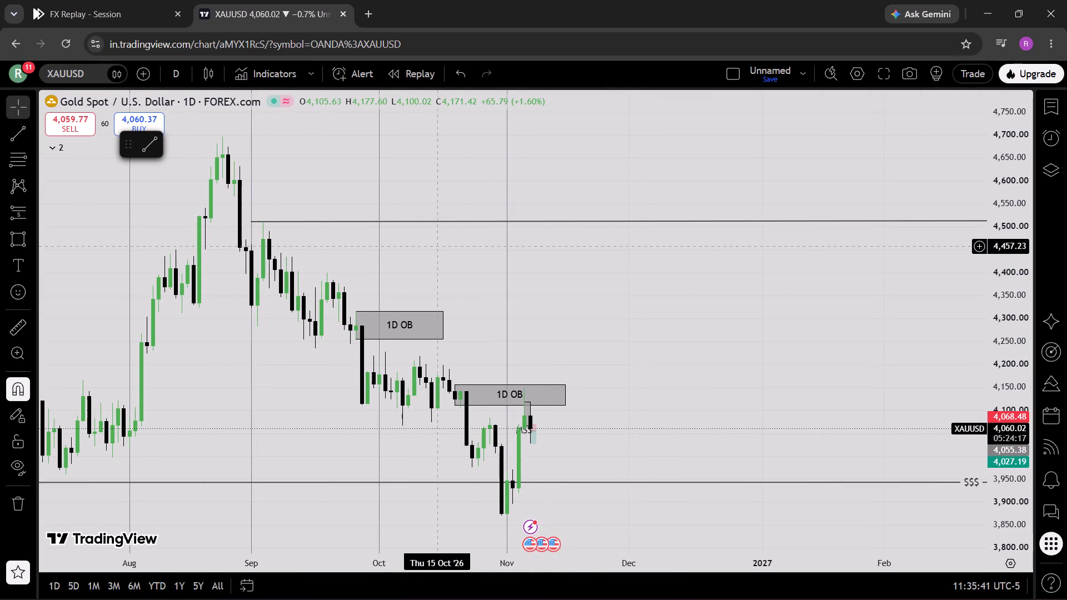
pyautogui.click(174, 78)
pyautogui.scroll(-1, 215, 216)
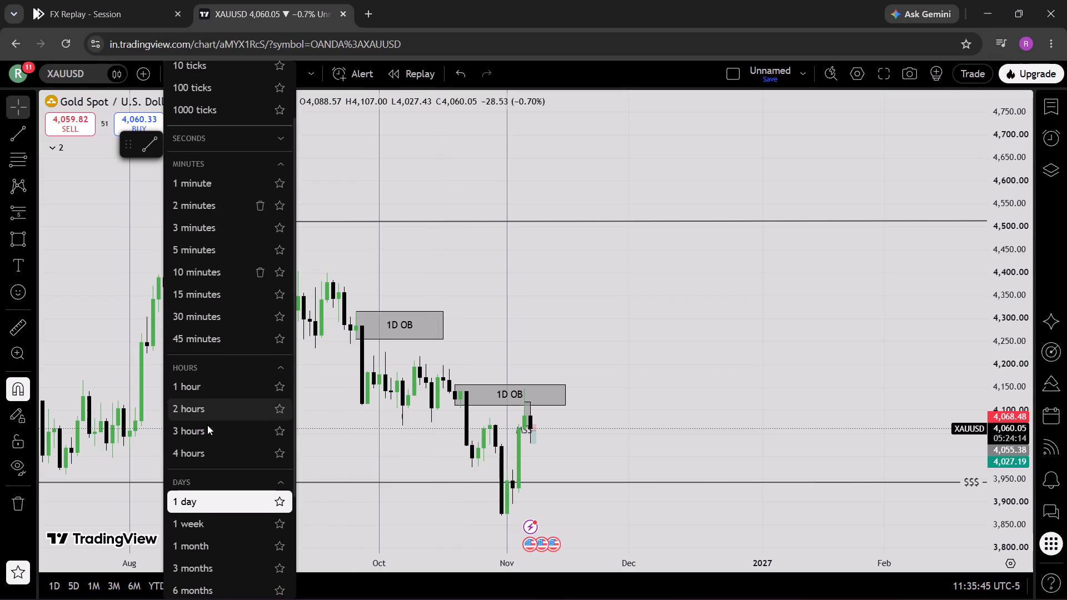
pyautogui.click(206, 452)
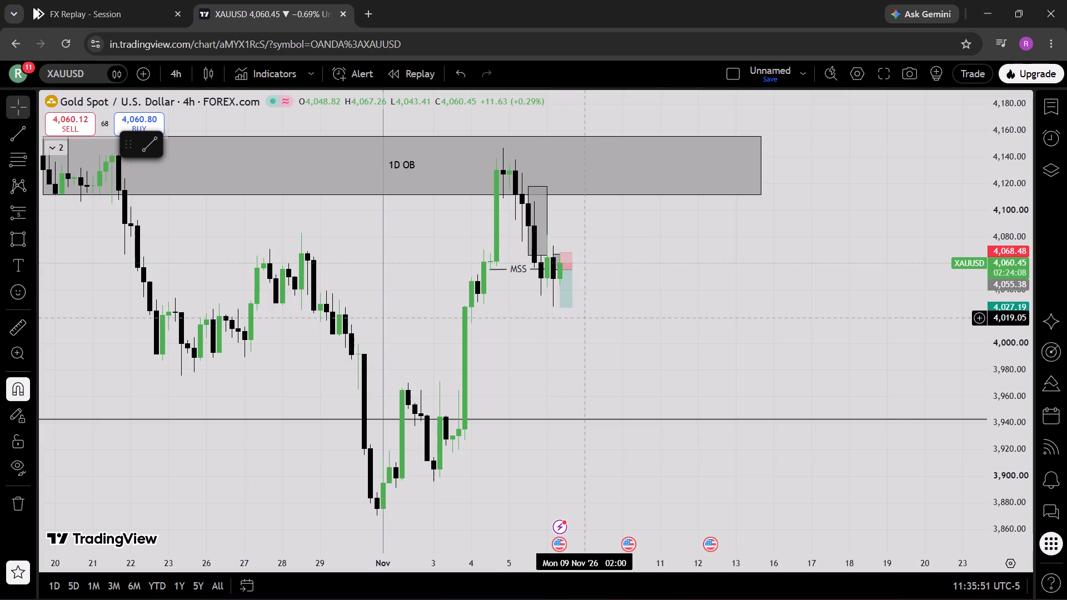
# On the 4-hour timeframe, lower the short position's target to about 4,014.87.
pyautogui.moveTo(561, 308); pyautogui.dragTo(565, 311)
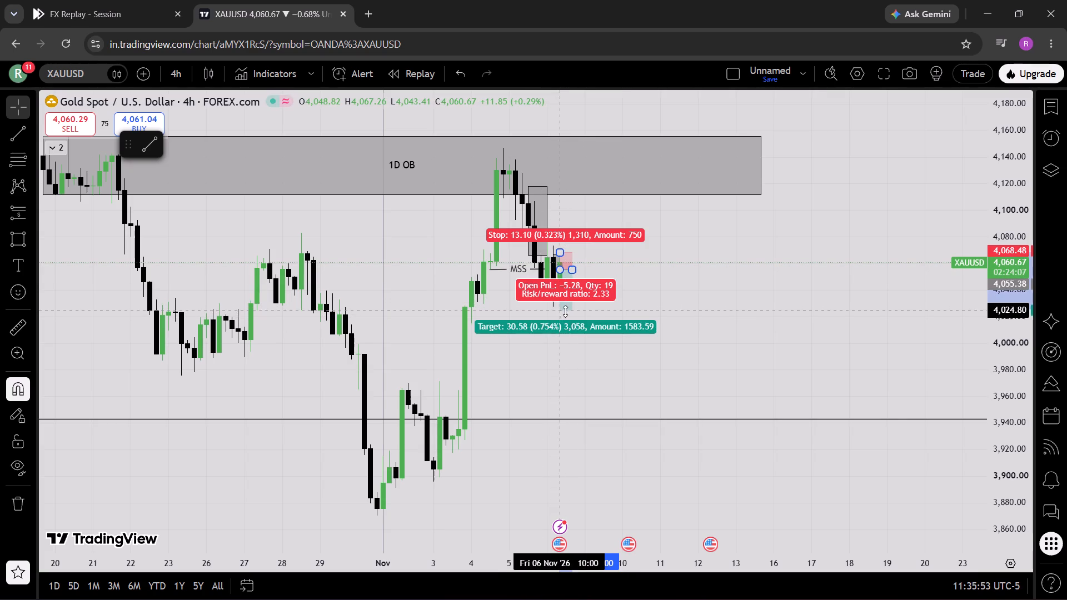
pyautogui.moveTo(565, 311); pyautogui.dragTo(591, 338)
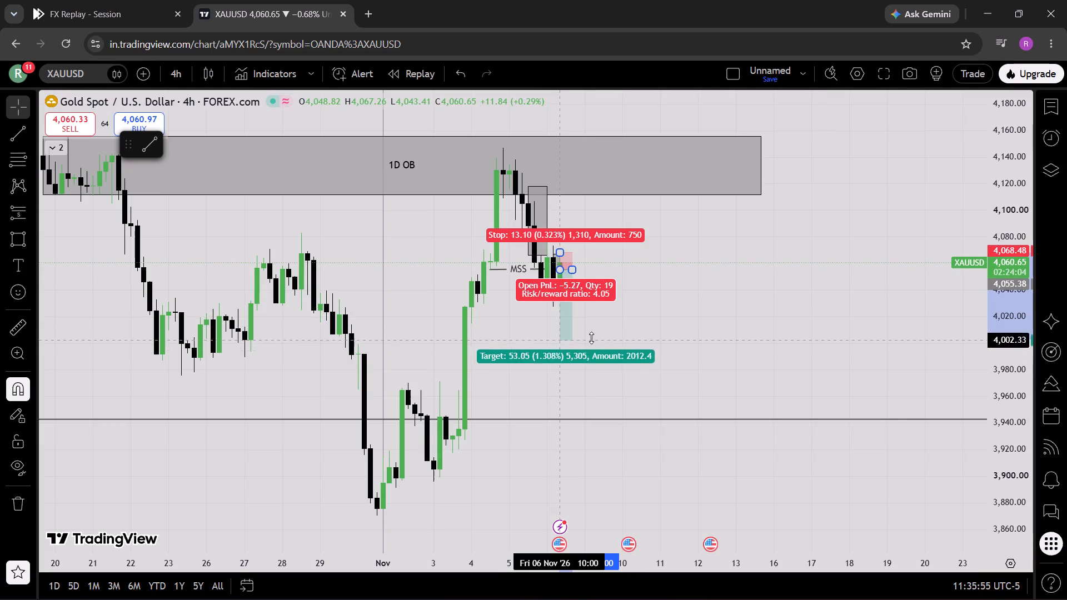
pyautogui.moveTo(591, 338); pyautogui.dragTo(589, 334)
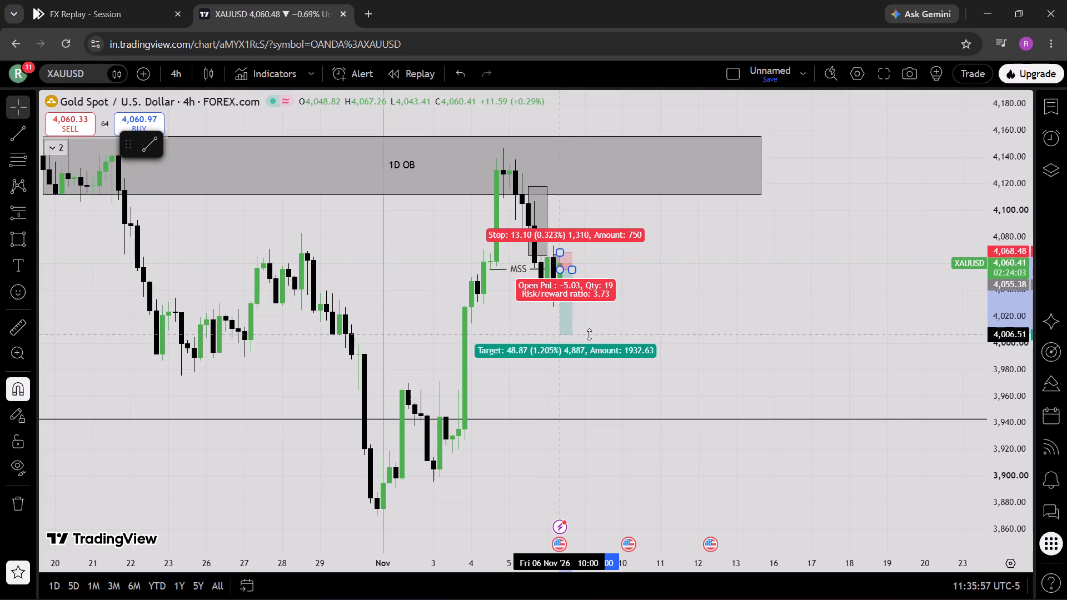
pyautogui.moveTo(589, 334); pyautogui.dragTo(584, 328)
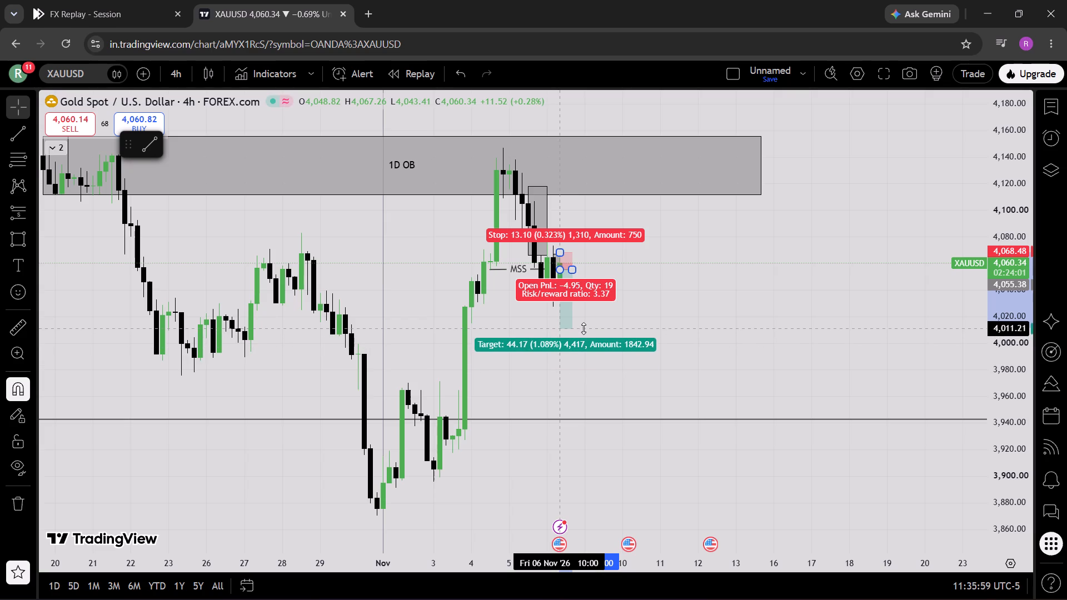
pyautogui.moveTo(584, 328); pyautogui.dragTo(575, 323)
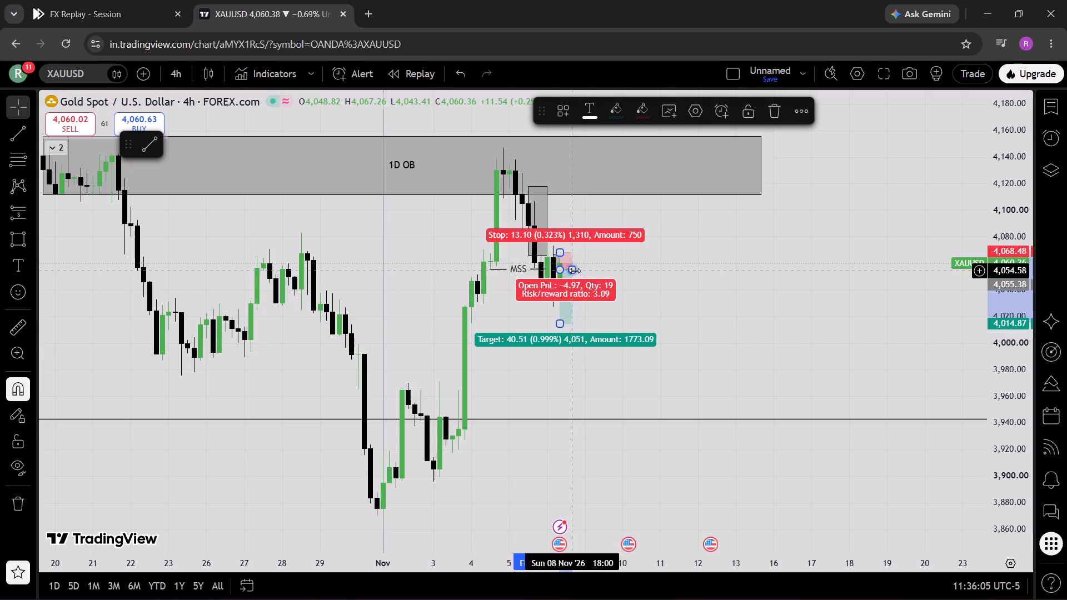
# Extend the short position's end date to about 9 Nov.
pyautogui.moveTo(575, 271); pyautogui.dragTo(591, 272)
pyautogui.click(674, 268)
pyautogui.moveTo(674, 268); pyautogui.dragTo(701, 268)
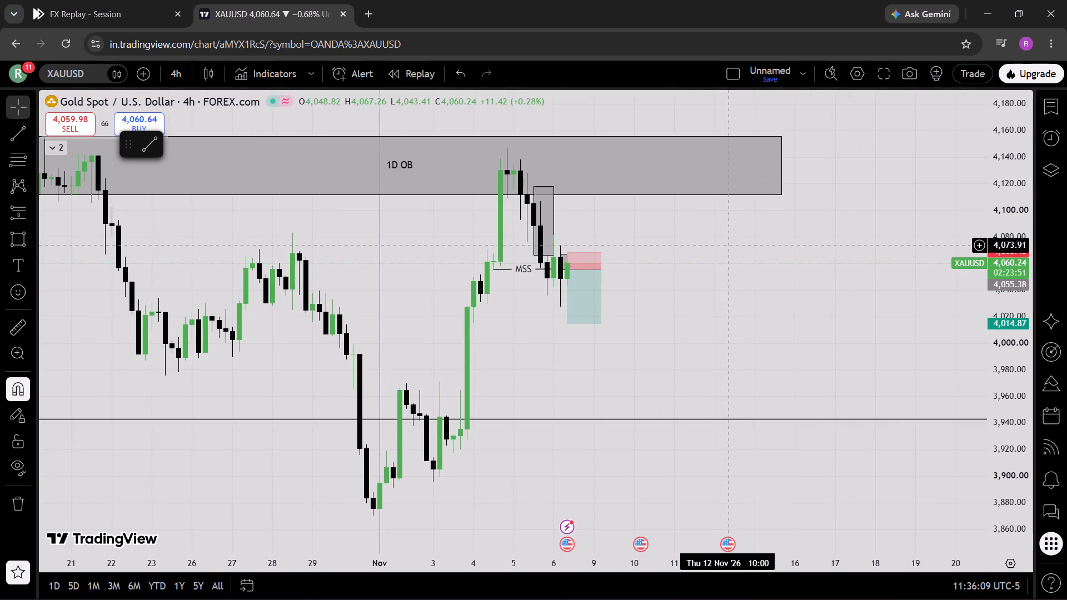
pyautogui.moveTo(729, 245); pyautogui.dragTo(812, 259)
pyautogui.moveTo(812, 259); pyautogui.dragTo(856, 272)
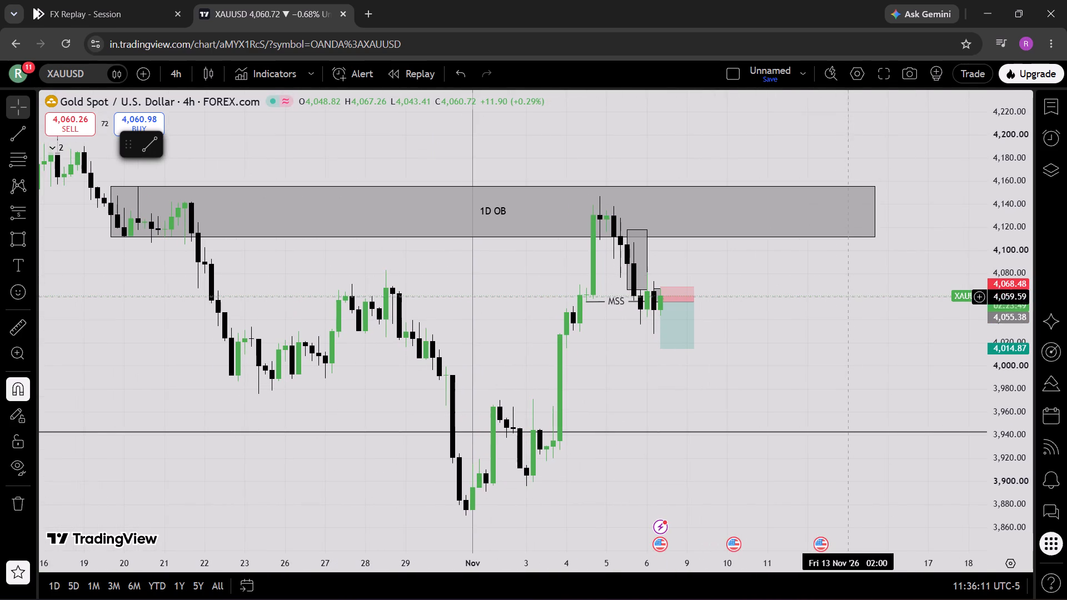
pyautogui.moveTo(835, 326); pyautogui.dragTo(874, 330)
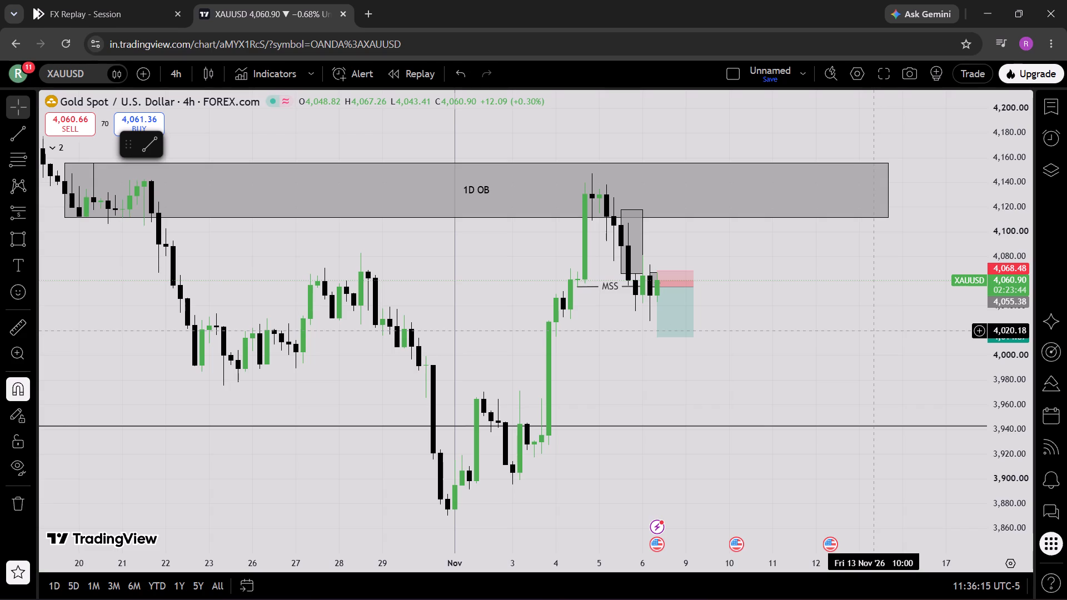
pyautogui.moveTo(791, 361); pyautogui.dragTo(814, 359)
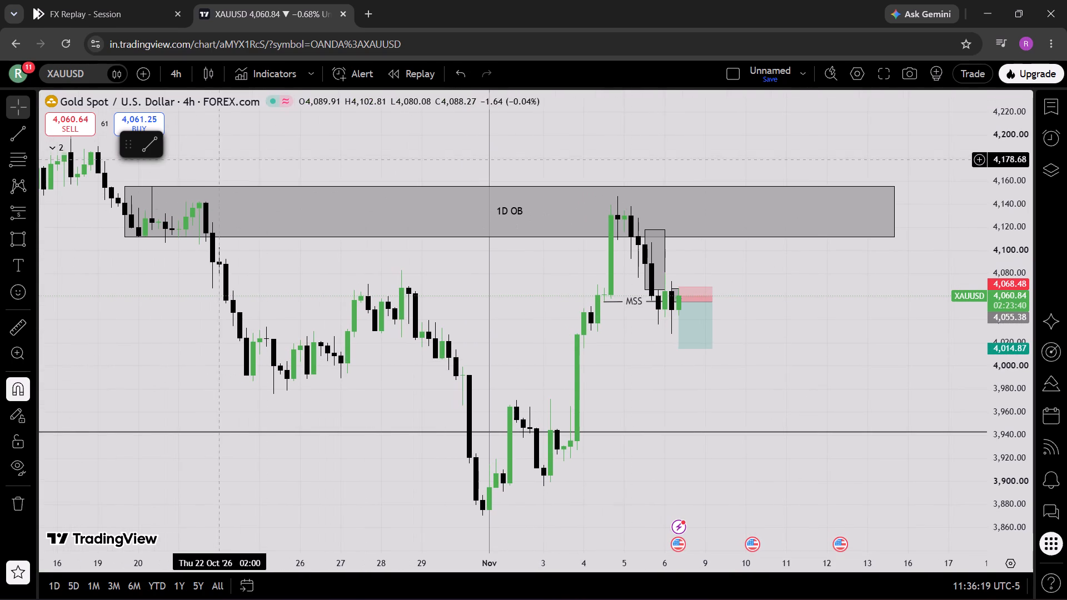
# On the daily timeframe, delete the higher-priced 1D OB rectangle that starts in late September.
pyautogui.click(178, 79)
pyautogui.scroll(-2, 223, 294)
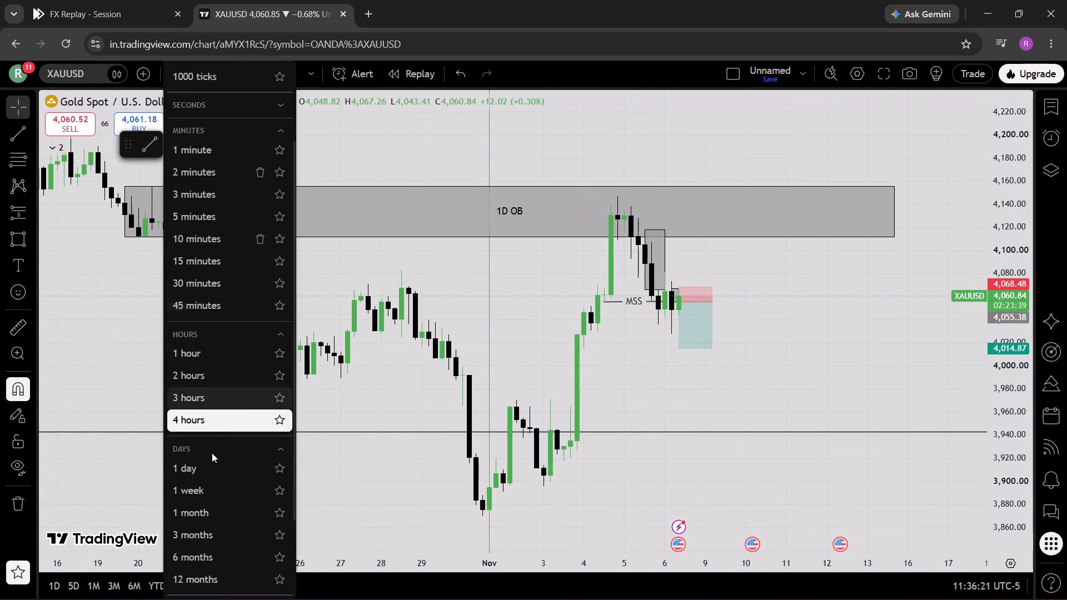
pyautogui.click(209, 463)
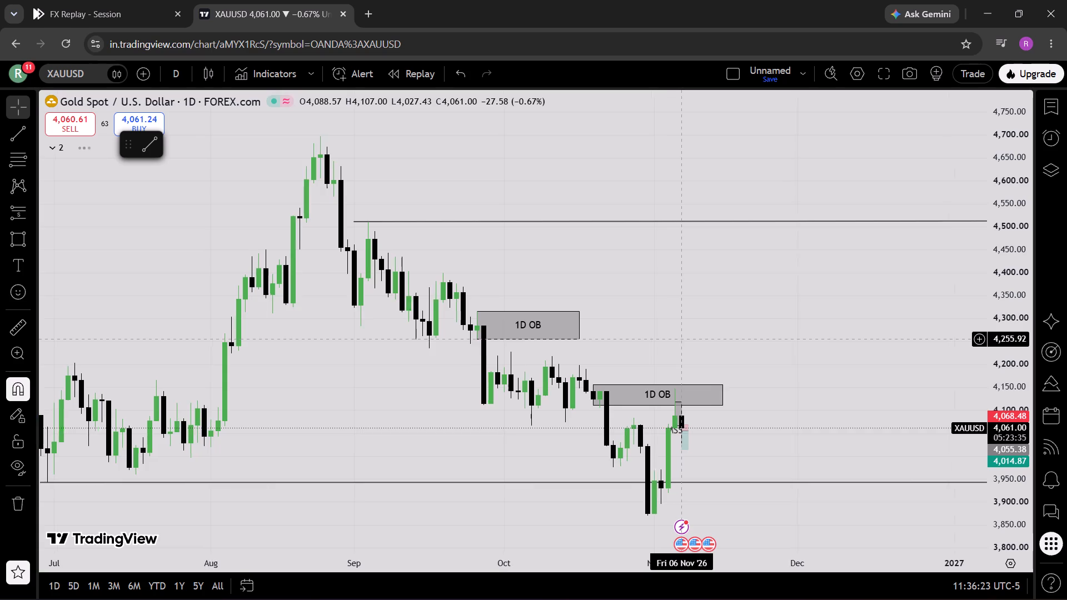
pyautogui.moveTo(682, 338); pyautogui.dragTo(801, 326)
pyautogui.moveTo(669, 273); pyautogui.dragTo(762, 297)
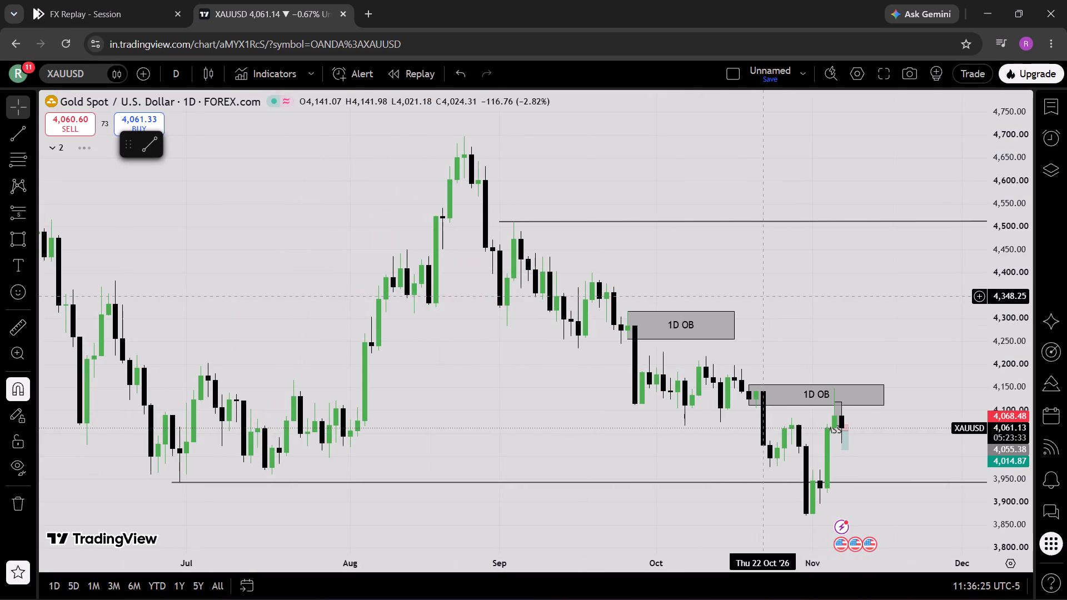
pyautogui.moveTo(762, 297); pyautogui.dragTo(671, 281)
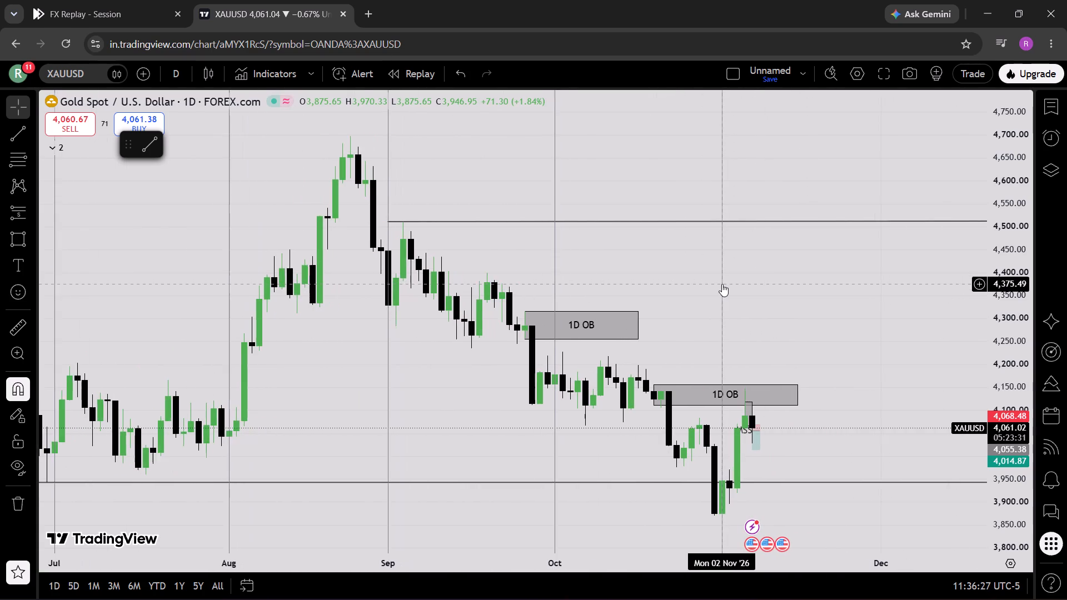
pyautogui.moveTo(771, 277); pyautogui.dragTo(689, 269)
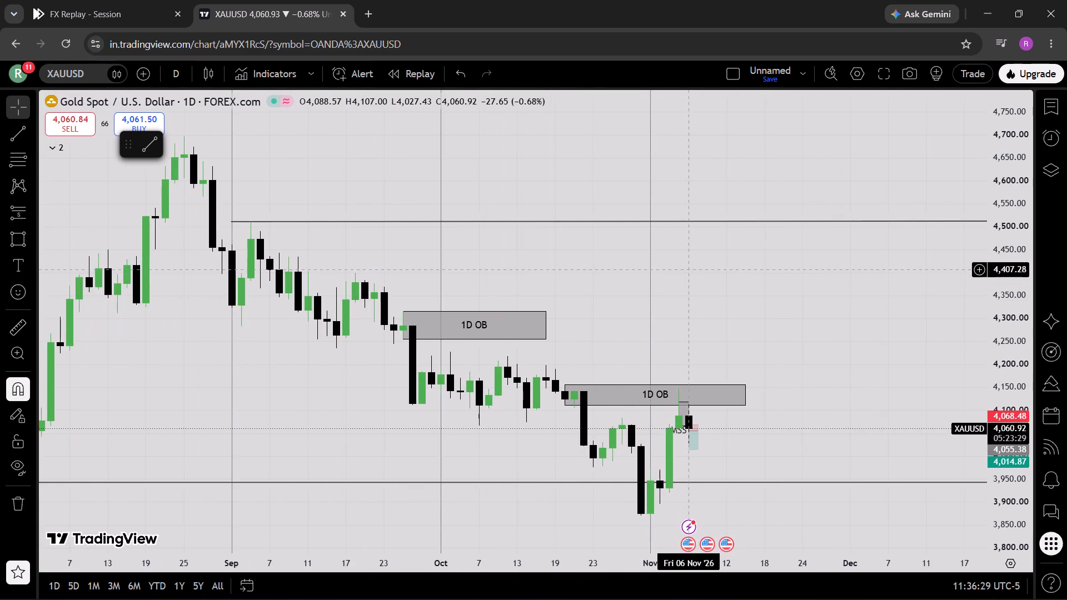
pyautogui.click(514, 339)
pyautogui.press('BackSpace')
# Draw a rectangle on the 4 Aug daily candle between 4,106.53 and 4,042.72, extended to 18 Aug.
pyautogui.moveTo(514, 339); pyautogui.dragTo(657, 344)
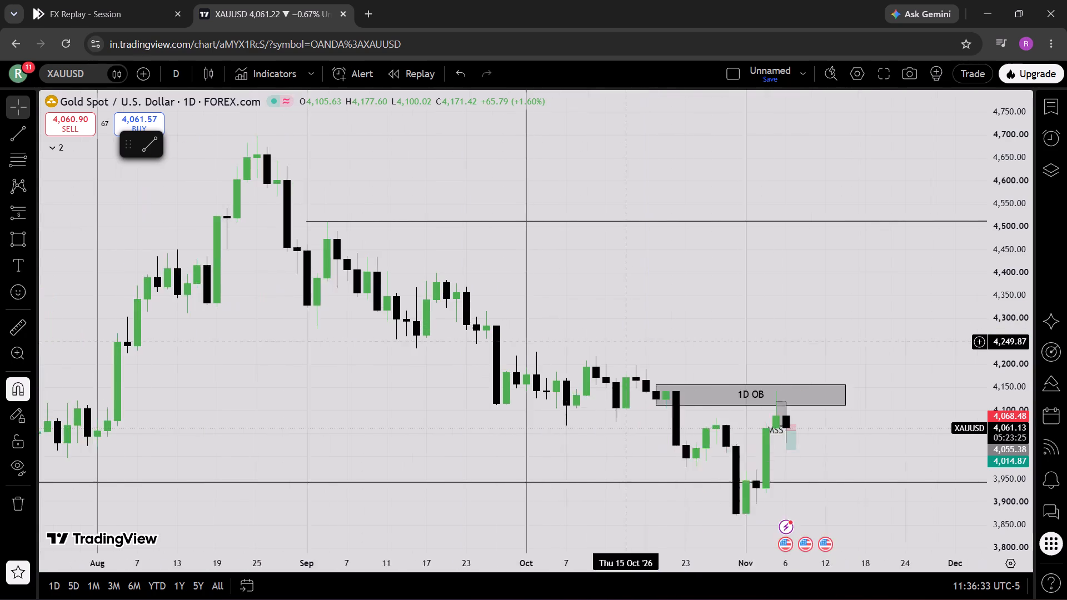
pyautogui.moveTo(657, 344); pyautogui.dragTo(700, 347)
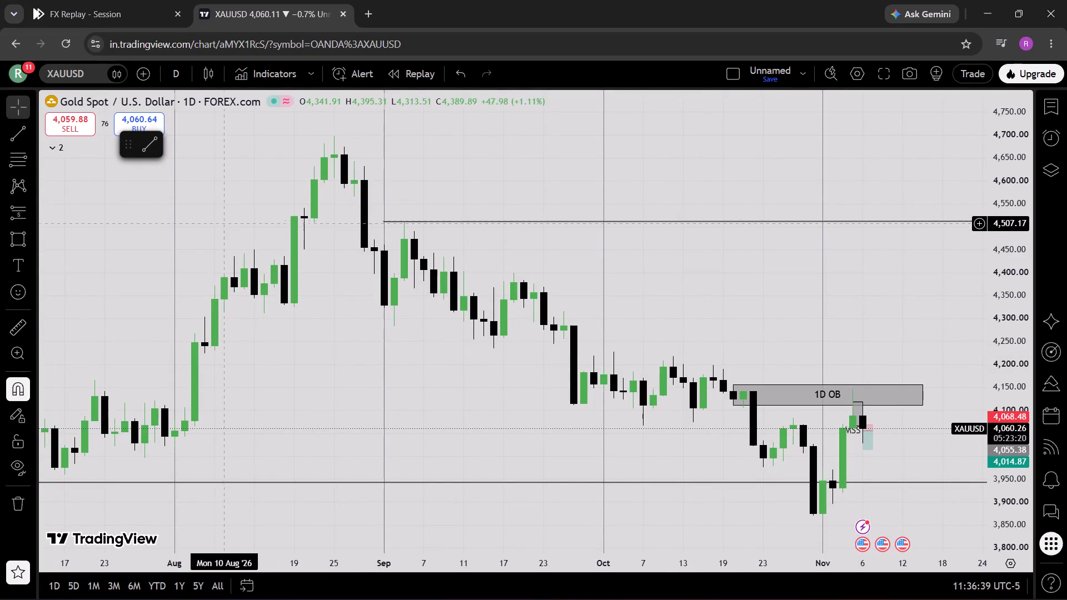
pyautogui.click(13, 241)
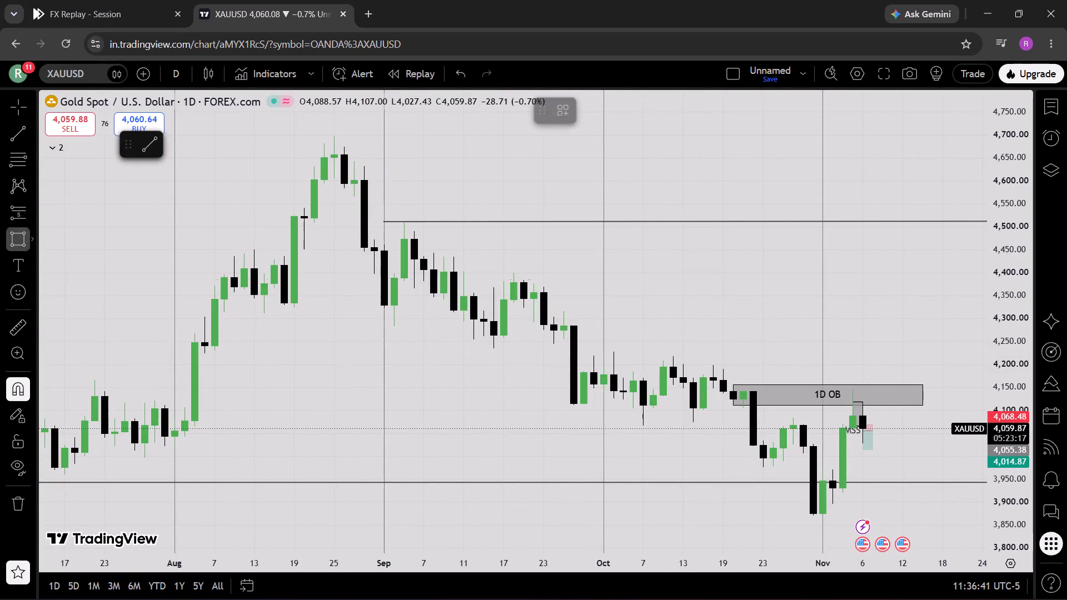
pyautogui.moveTo(187, 406); pyautogui.dragTo(188, 443)
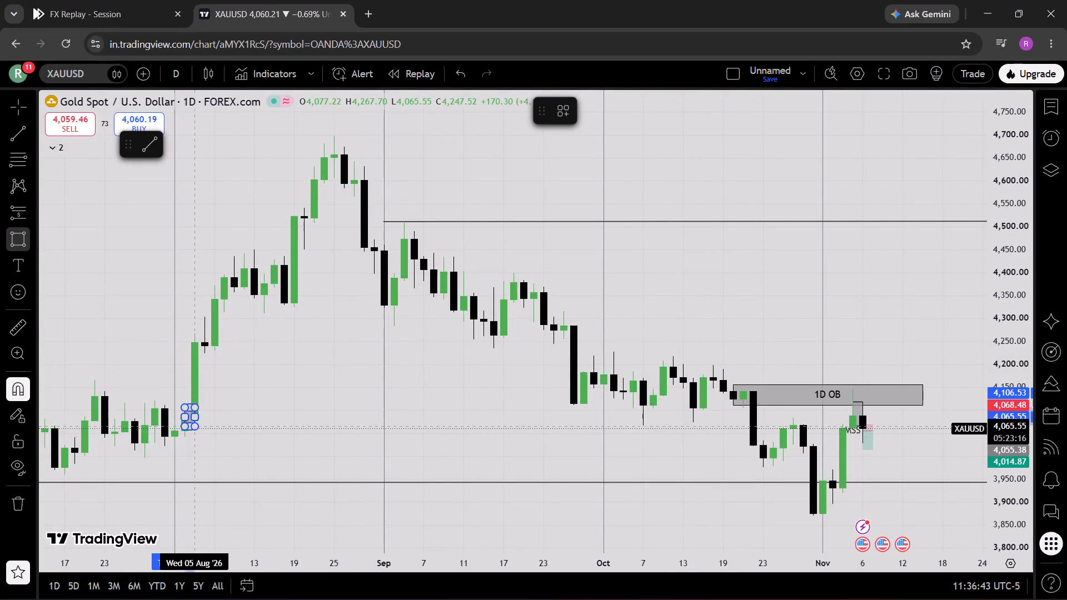
pyautogui.moveTo(188, 443); pyautogui.dragTo(186, 445)
pyautogui.click(186, 445)
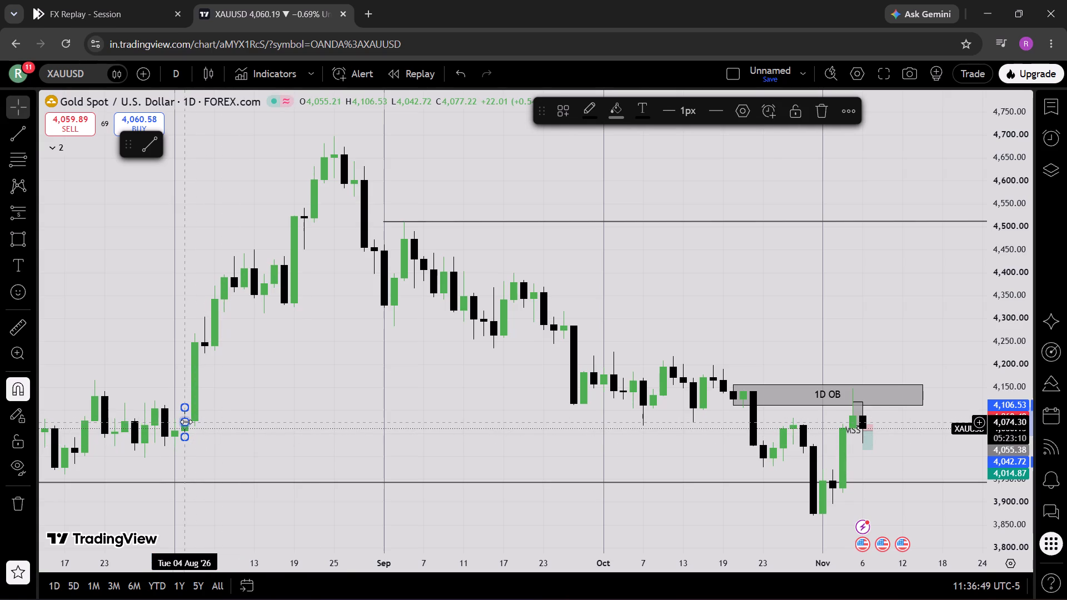
pyautogui.moveTo(186, 422); pyautogui.dragTo(289, 412)
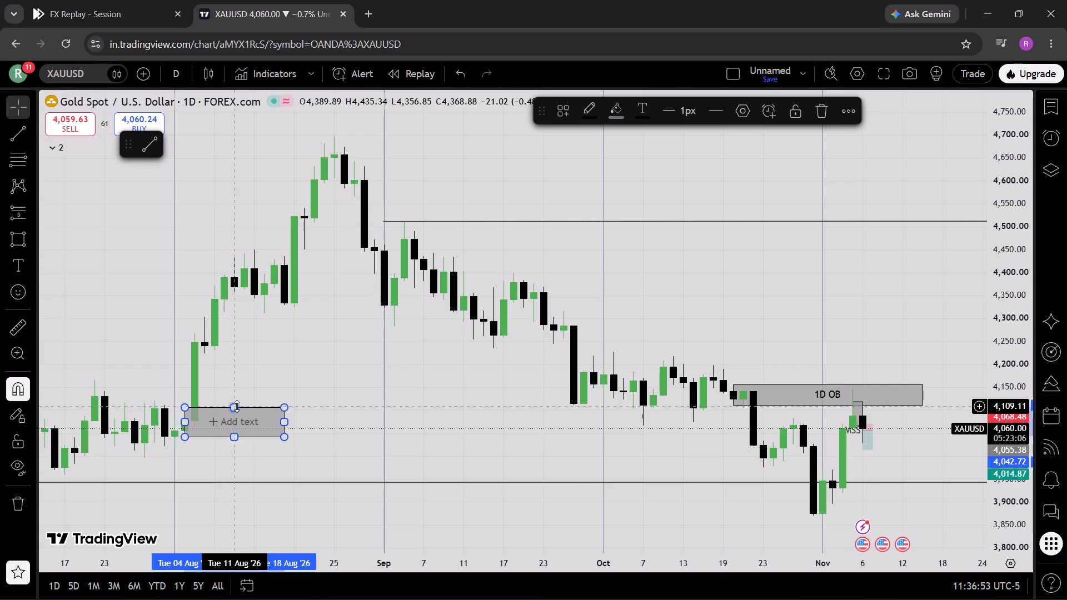
# Enlarge the new daily rectangle by raising its upper edge to about 4,219.60 and extending its end to 30 Sep.
pyautogui.moveTo(237, 406); pyautogui.dragTo(247, 365)
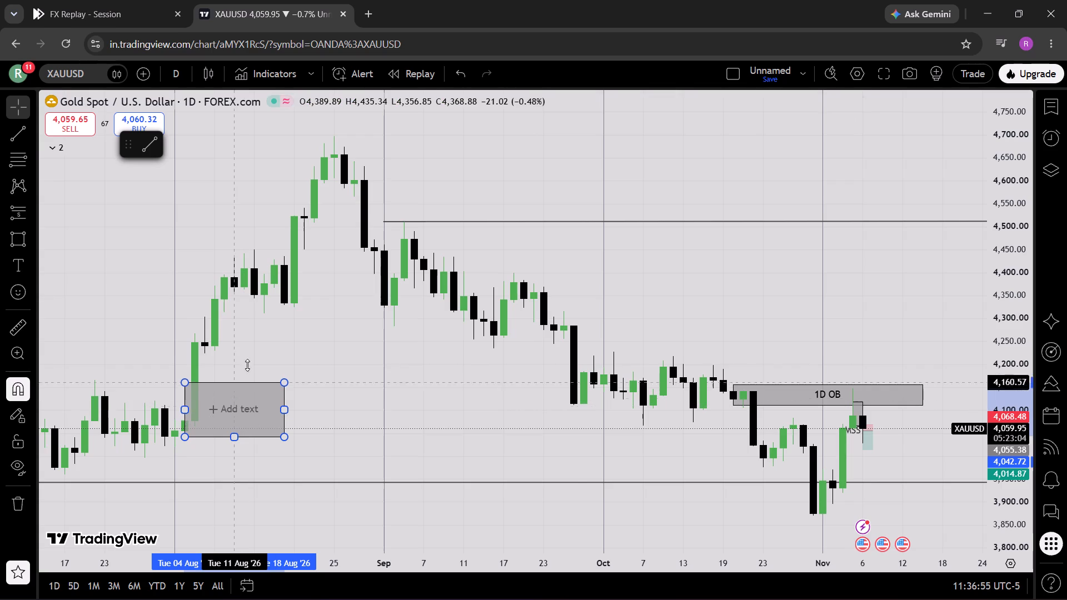
pyautogui.moveTo(247, 365); pyautogui.dragTo(250, 355)
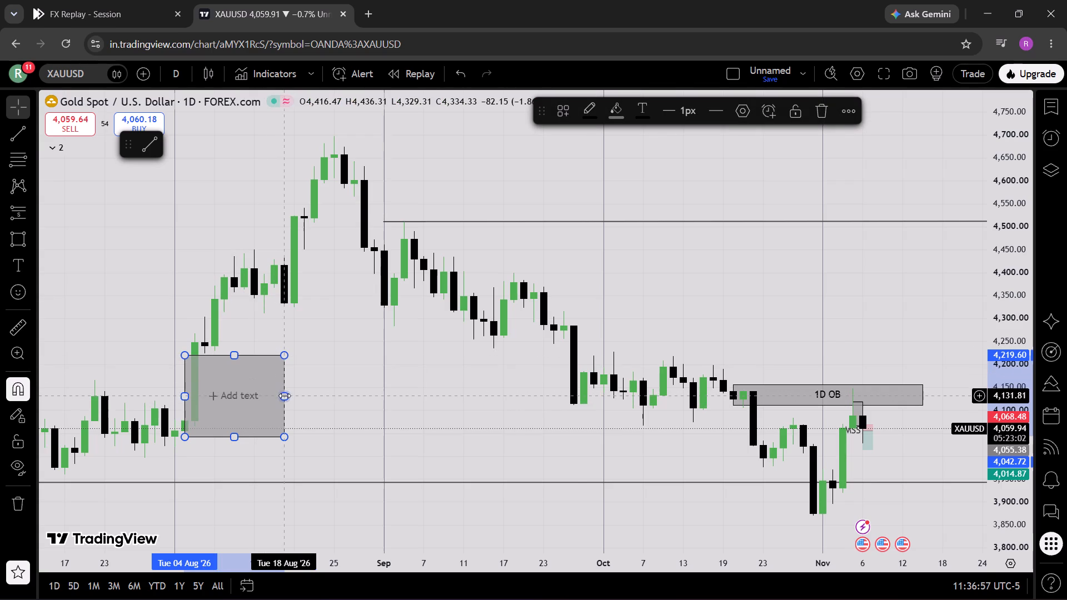
pyautogui.moveTo(285, 396); pyautogui.dragTo(595, 395)
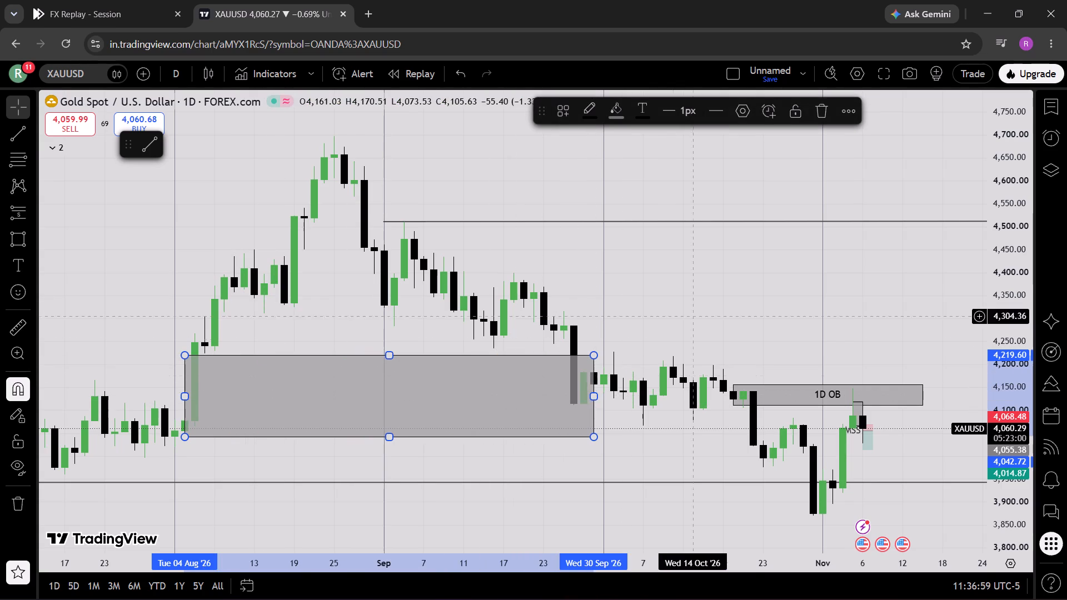
pyautogui.click(729, 282)
# Draw a rectangle from the 25 Sep daily candle between 4,315.77 and 4,185.26, extended to about 2 Oct.
pyautogui.moveTo(729, 282); pyautogui.dragTo(664, 287)
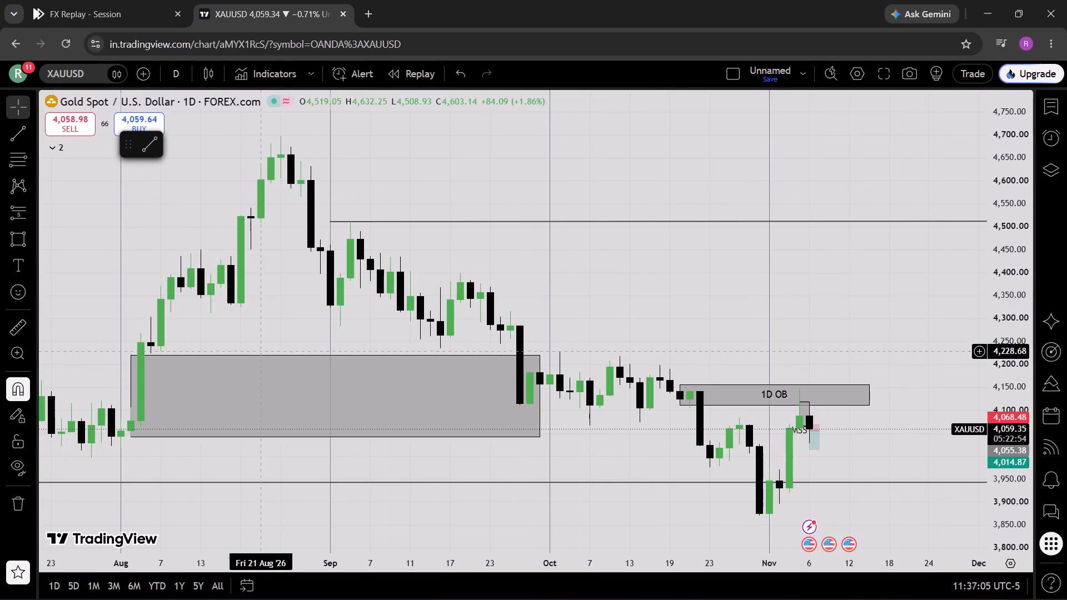
pyautogui.click(373, 357)
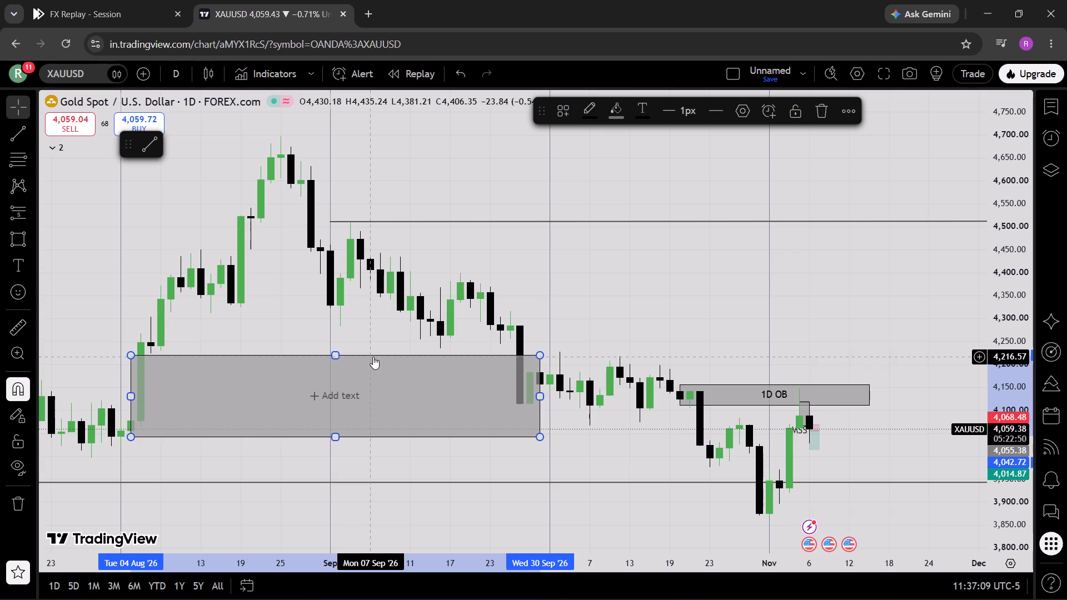
pyautogui.click(647, 291)
pyautogui.moveTo(647, 291); pyautogui.dragTo(510, 302)
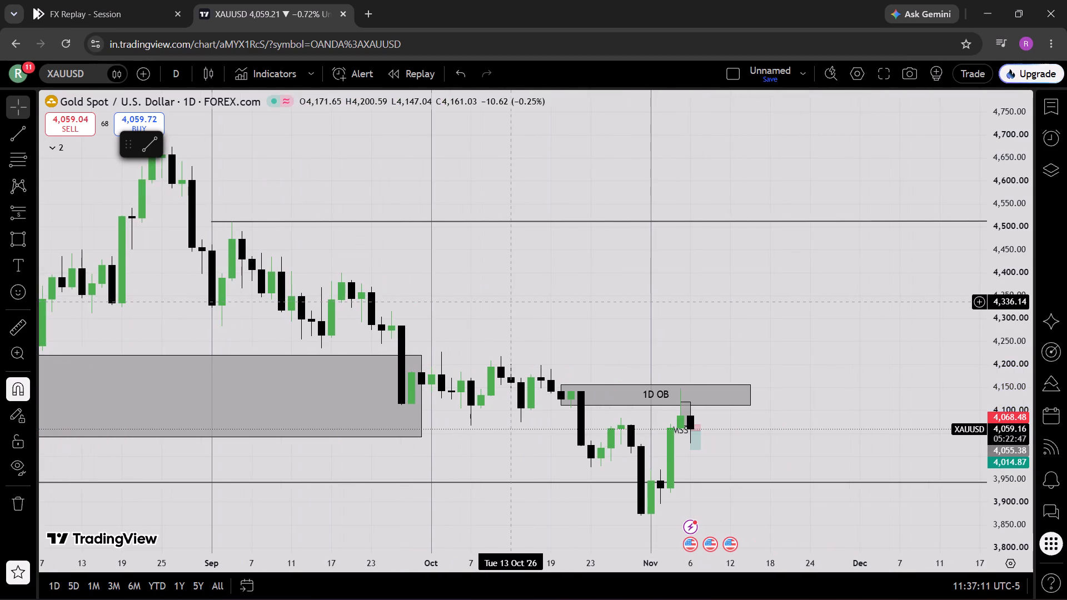
pyautogui.click(17, 234)
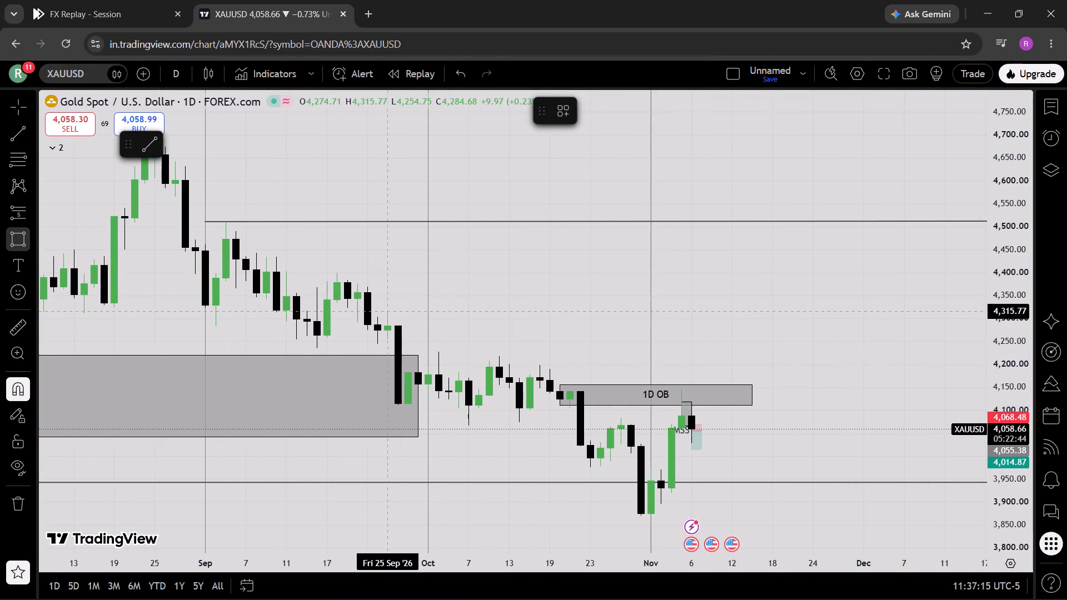
pyautogui.click(389, 291)
pyautogui.click(405, 365)
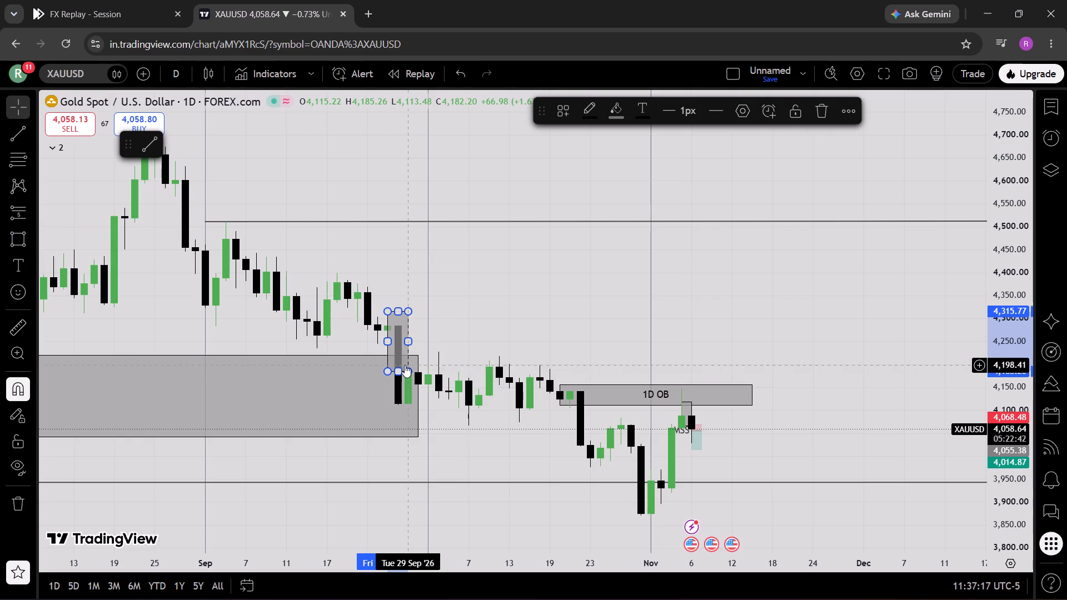
pyautogui.moveTo(411, 342); pyautogui.dragTo(480, 338)
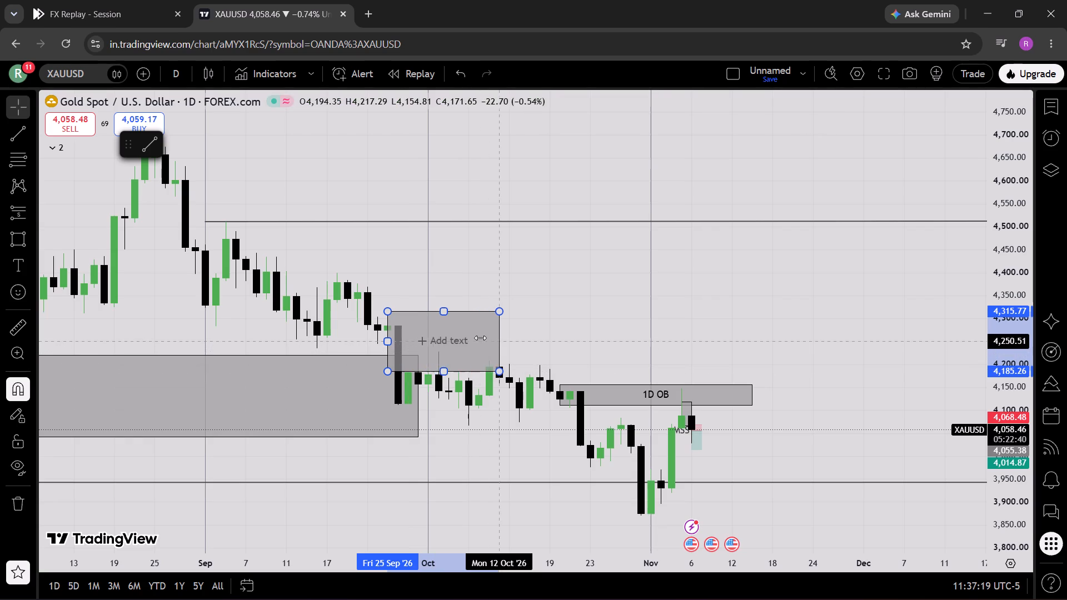
pyautogui.moveTo(480, 338); pyautogui.dragTo(441, 332)
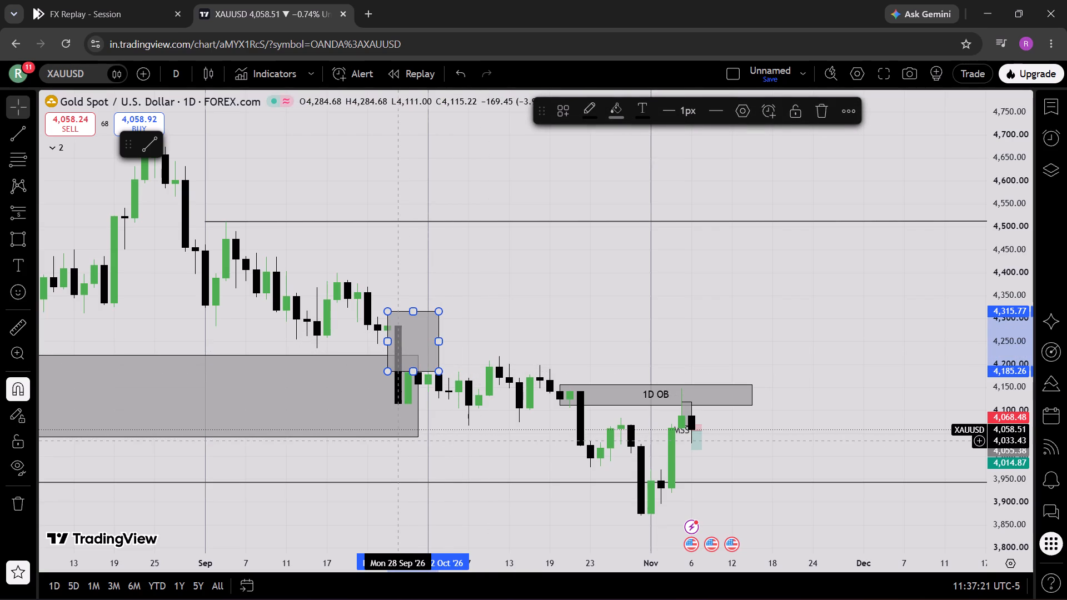
# Delete the large daily rectangle that spans 4 Aug to 30 Sep.
pyautogui.click(403, 437)
pyautogui.press('BackSpace')
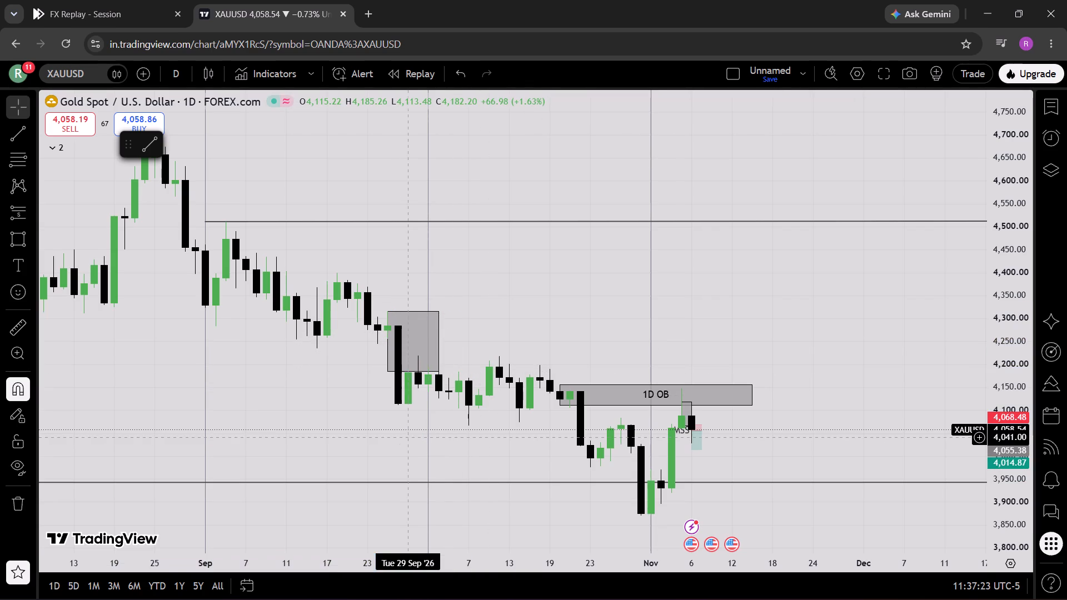
# Switch to the 15-minute timeframe and examine price action back from early November to the late-September rectangle.
pyautogui.click(171, 77)
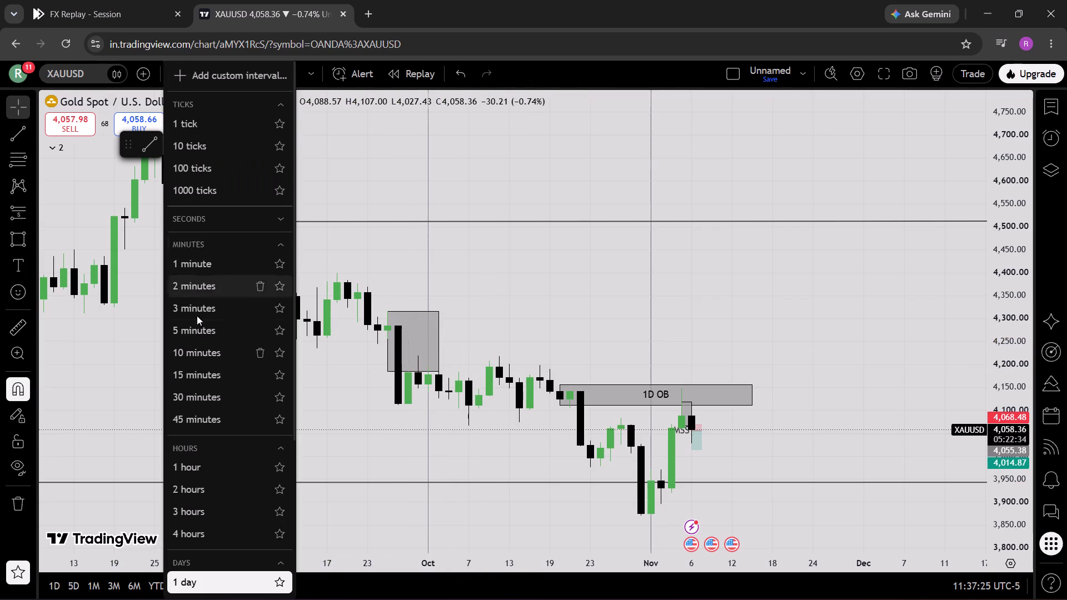
pyautogui.click(197, 369)
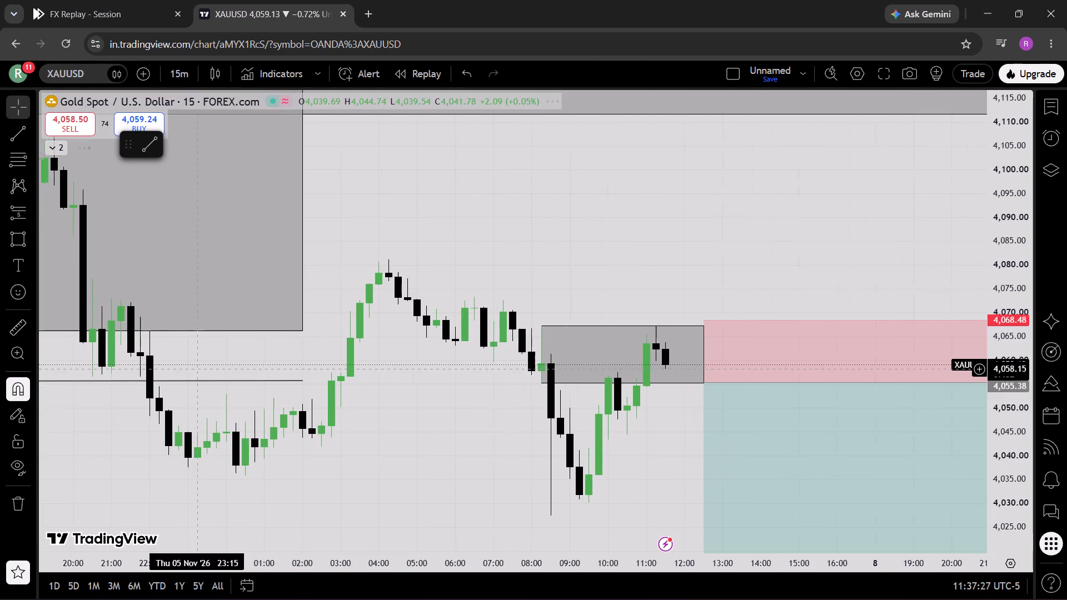
pyautogui.moveTo(197, 369); pyautogui.dragTo(681, 267)
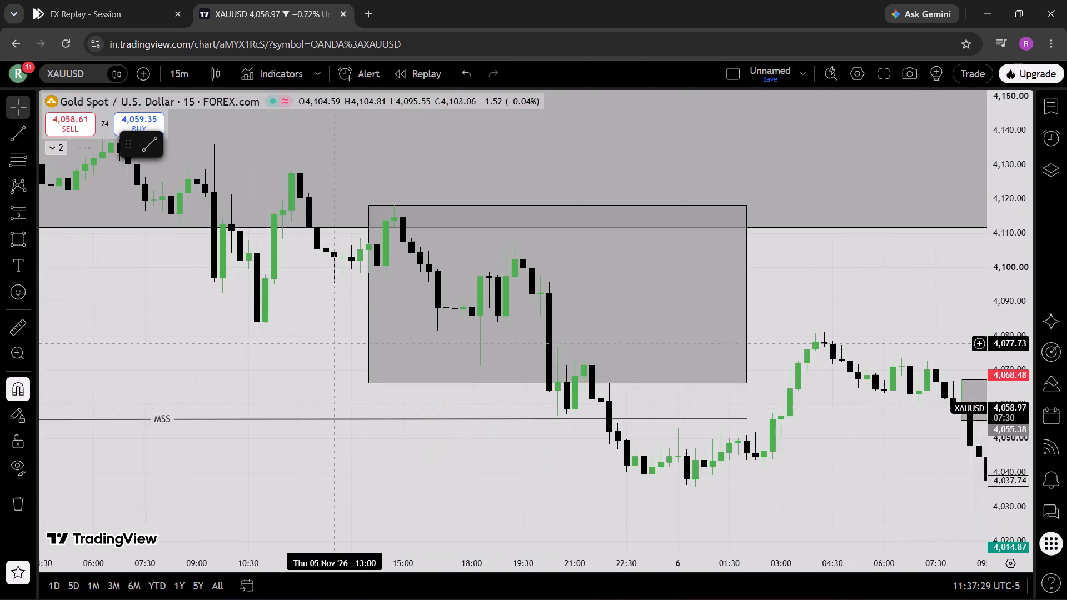
pyautogui.moveTo(208, 345); pyautogui.dragTo(537, 332)
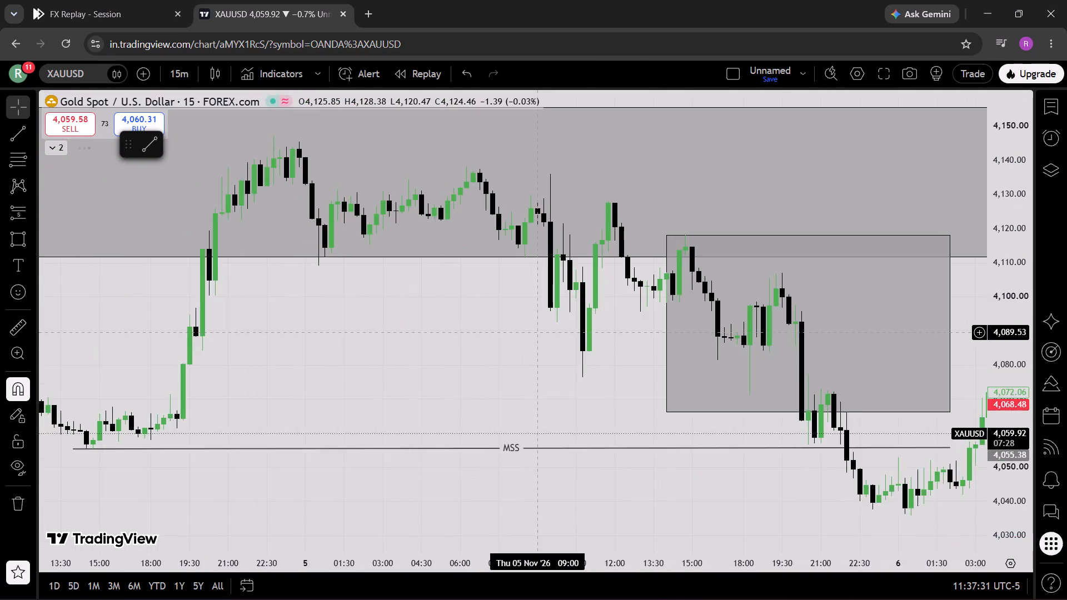
pyautogui.moveTo(449, 314); pyautogui.dragTo(752, 286)
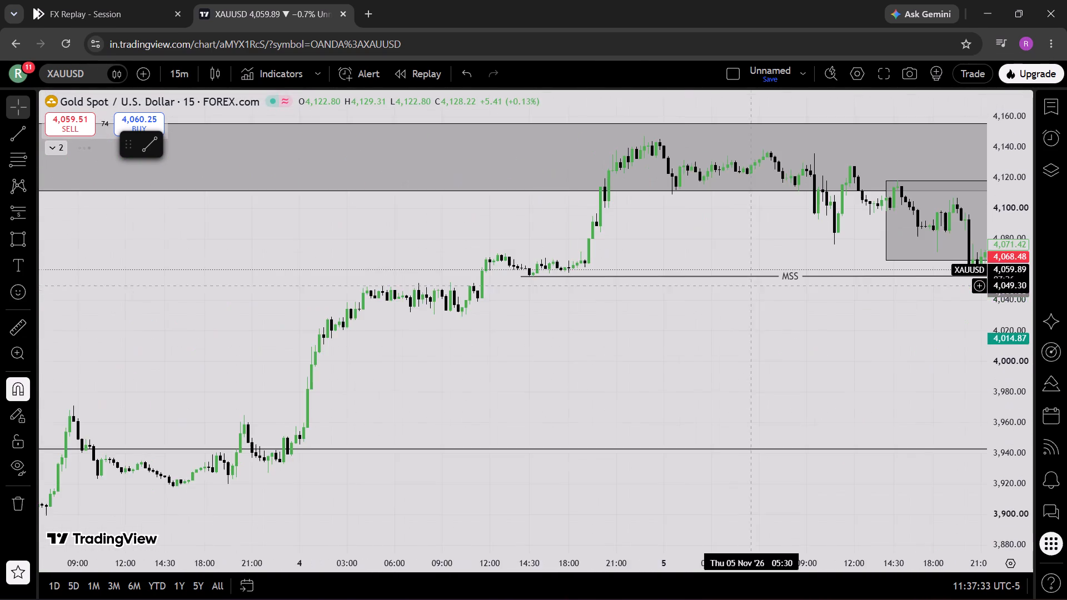
pyautogui.moveTo(261, 262); pyautogui.dragTo(608, 266)
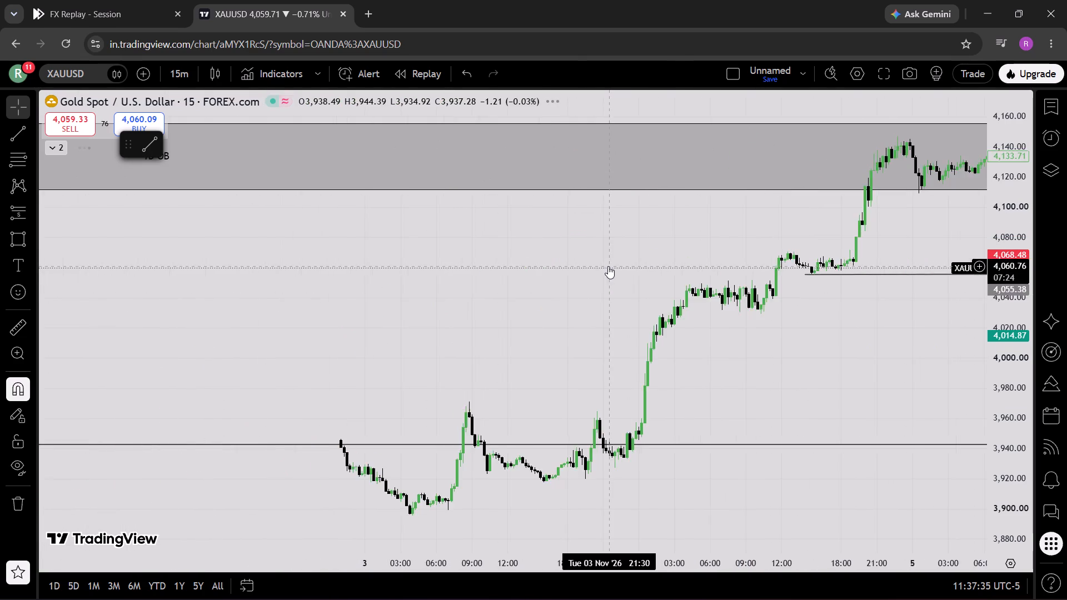
pyautogui.moveTo(436, 278); pyautogui.dragTo(809, 271)
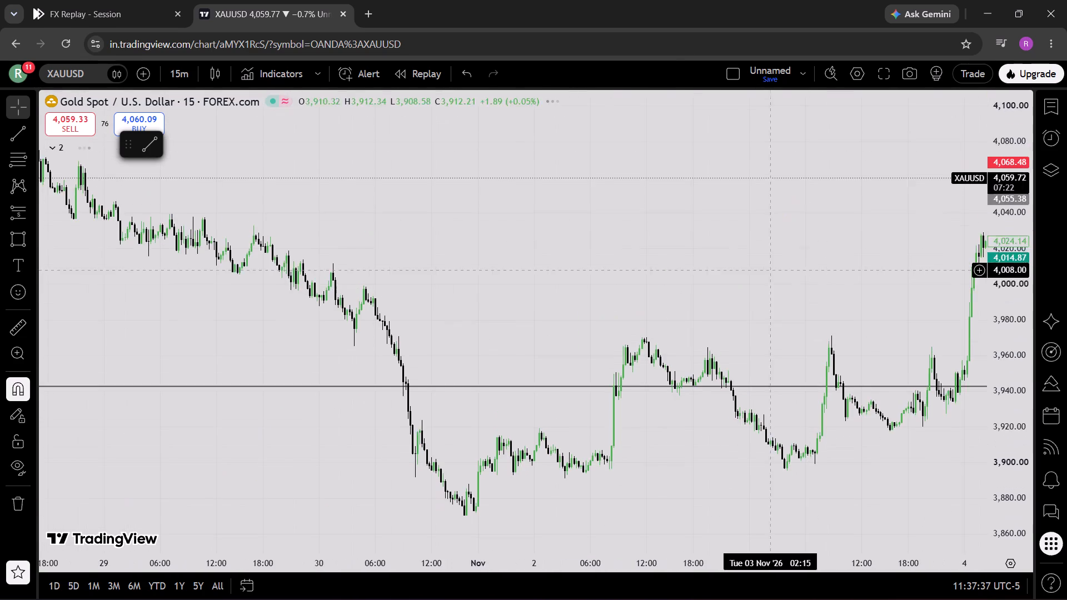
pyautogui.moveTo(430, 256); pyautogui.dragTo(522, 276)
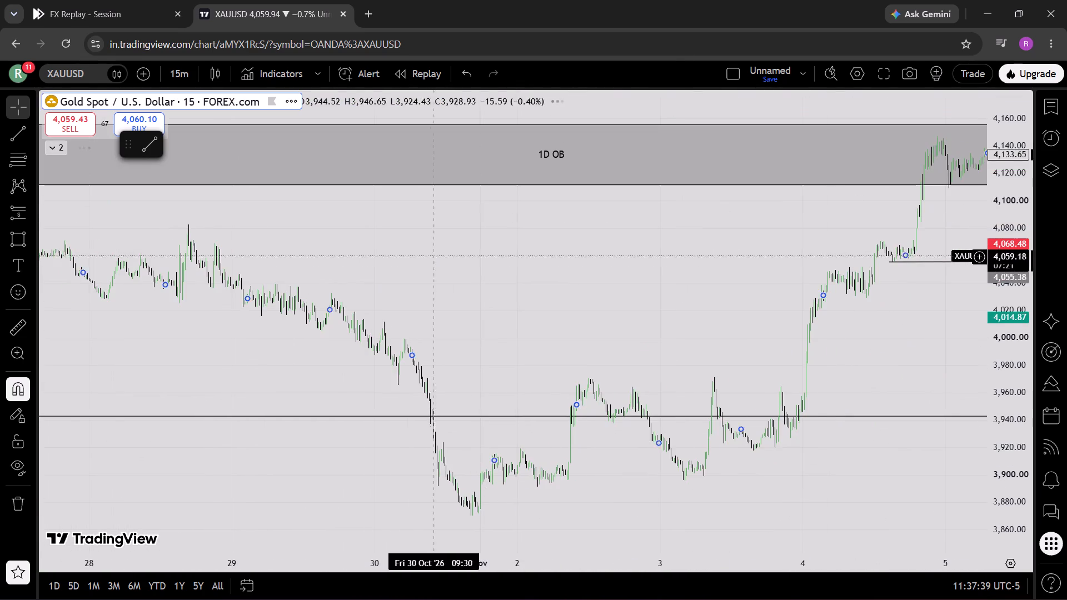
pyautogui.moveTo(522, 276); pyautogui.dragTo(743, 303)
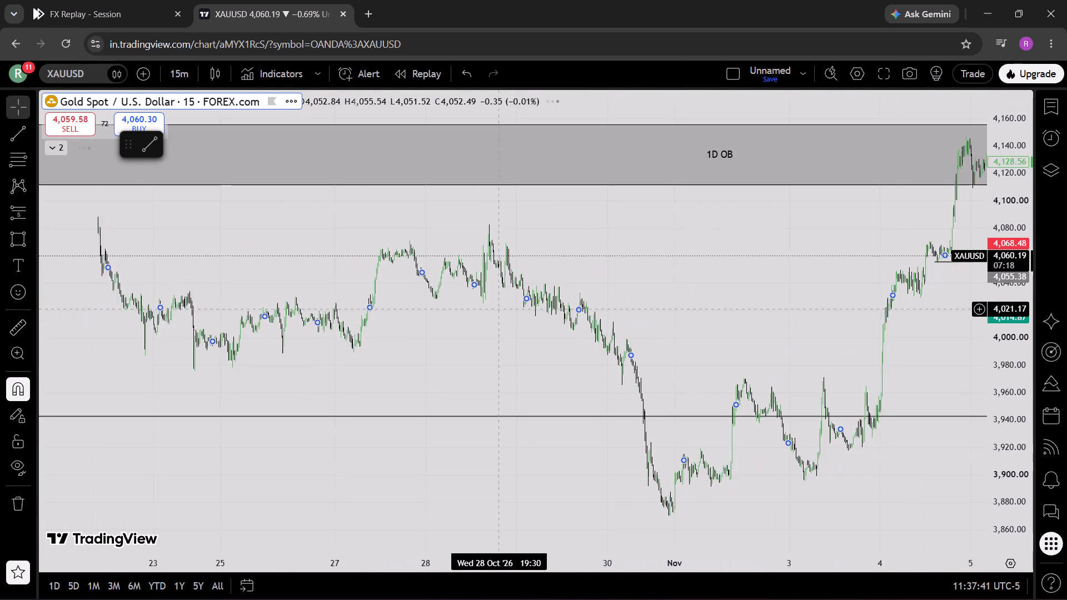
pyautogui.moveTo(681, 264); pyautogui.dragTo(914, 265)
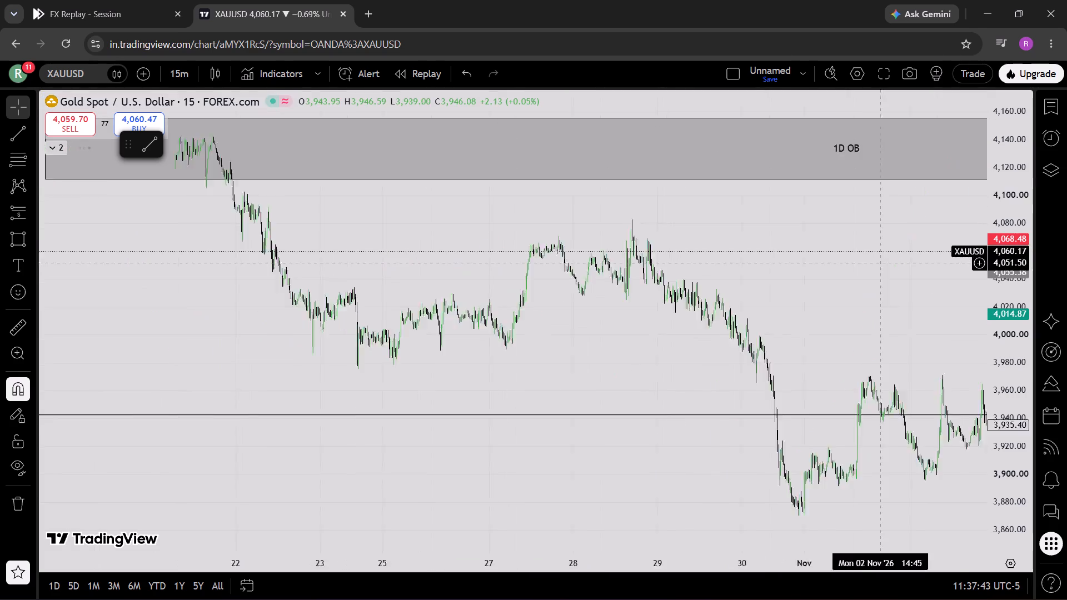
pyautogui.moveTo(407, 297); pyautogui.dragTo(1001, 291)
pyautogui.moveTo(551, 298); pyautogui.dragTo(926, 337)
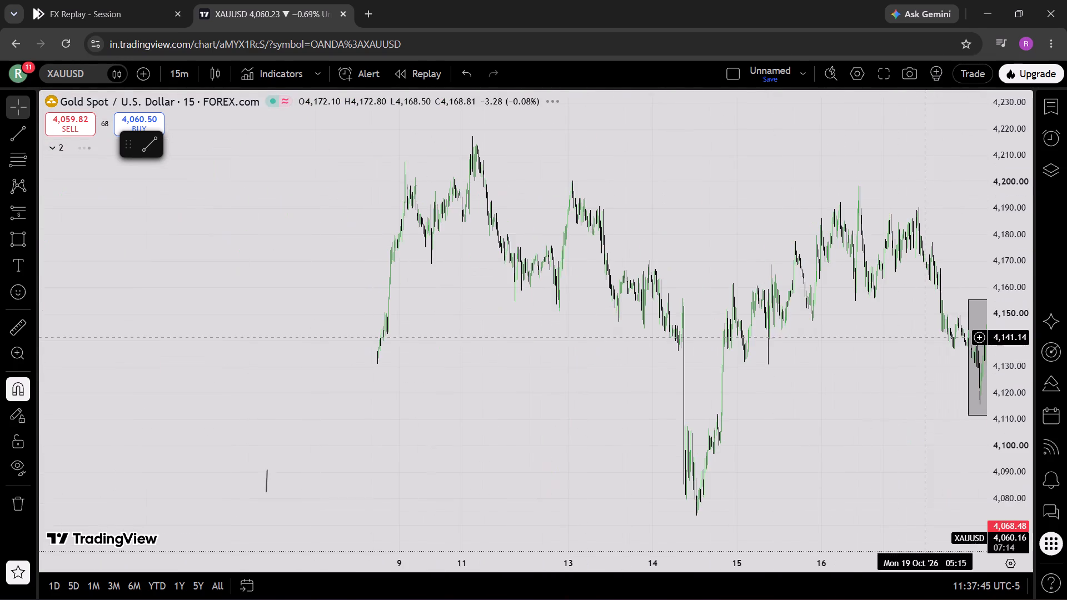
pyautogui.moveTo(750, 319); pyautogui.dragTo(1066, 320)
pyautogui.moveTo(640, 330); pyautogui.dragTo(991, 312)
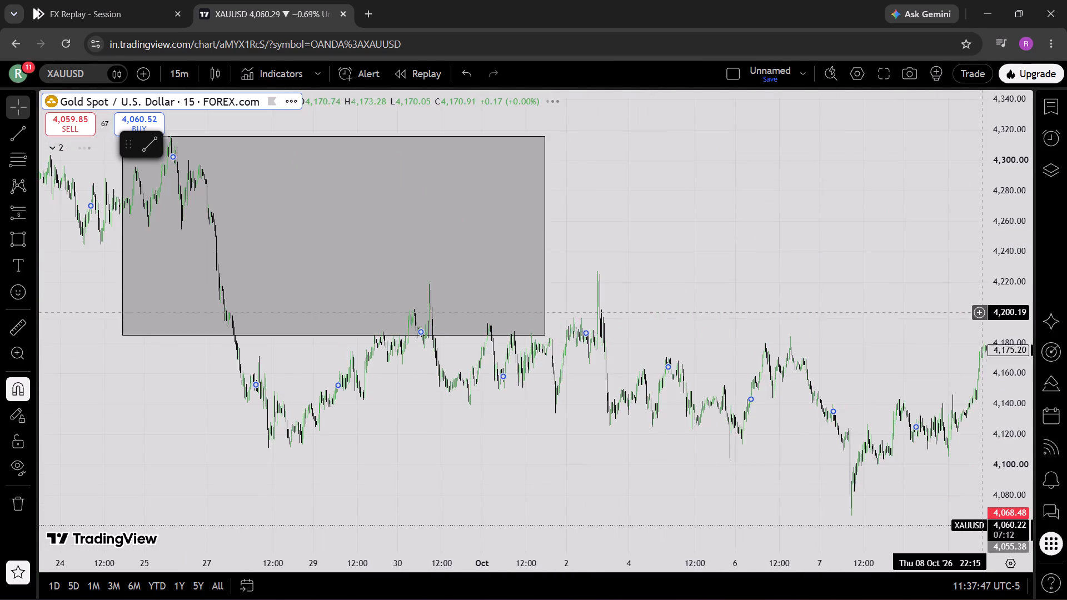
pyautogui.moveTo(582, 294); pyautogui.dragTo(735, 295)
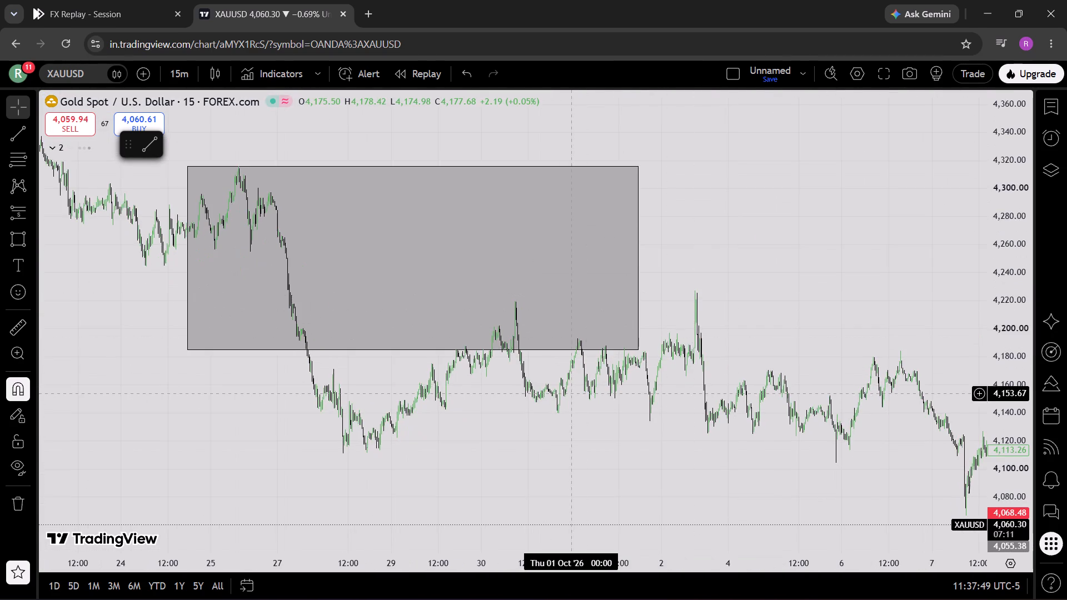
pyautogui.moveTo(512, 406); pyautogui.dragTo(587, 403)
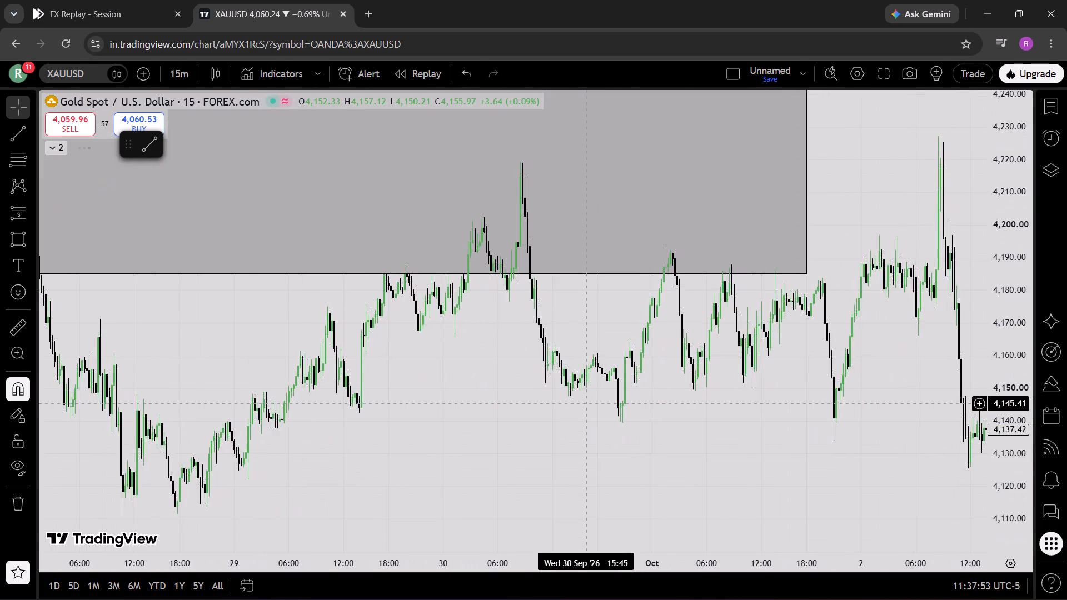
# Switch to the 4-hour timeframe and examine price between the late-September rectangle and the October 1D OB.
pyautogui.click(170, 78)
pyautogui.scroll(-1, 207, 221)
pyautogui.click(206, 452)
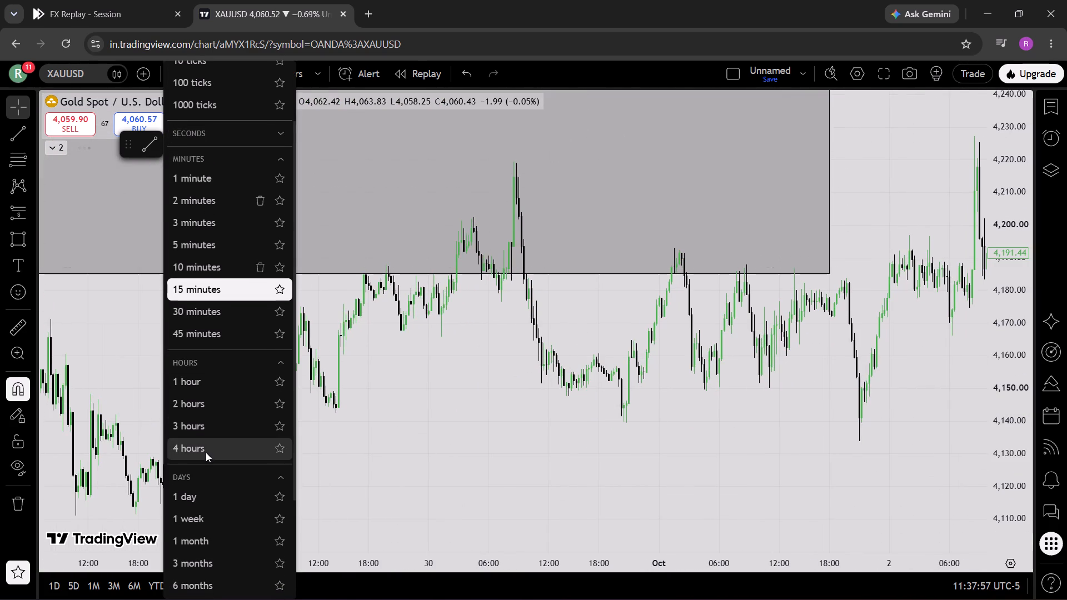
pyautogui.moveTo(714, 289); pyautogui.dragTo(320, 308)
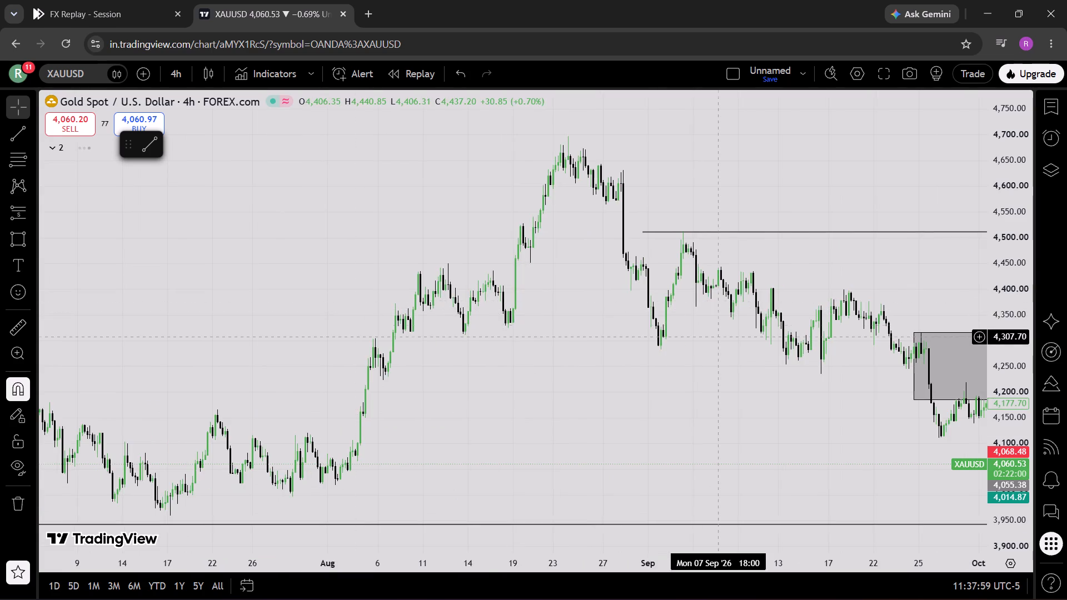
pyautogui.moveTo(719, 336); pyautogui.dragTo(245, 325)
pyautogui.moveTo(709, 319); pyautogui.dragTo(702, 319)
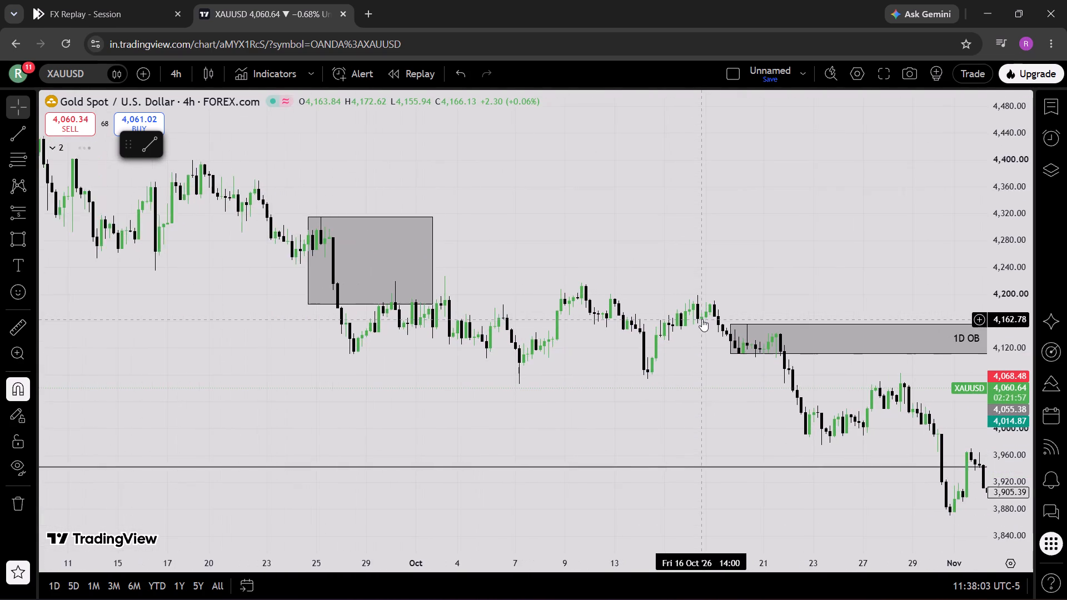
pyautogui.moveTo(562, 248); pyautogui.dragTo(648, 246)
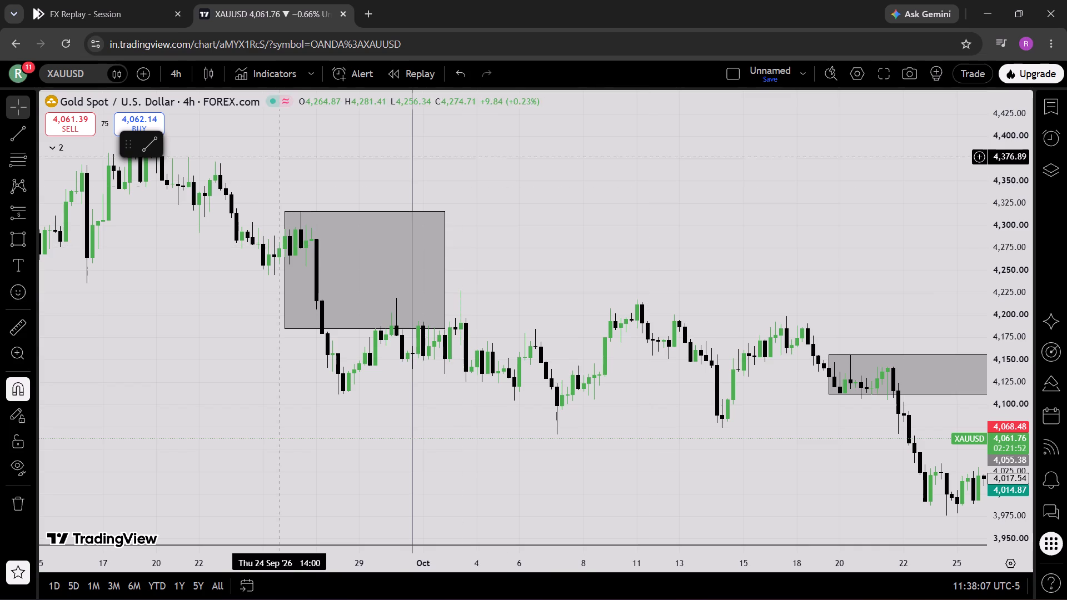
# Switch to the 1-hour timeframe and examine how price trades around the late-September rectangle and into October.
pyautogui.click(174, 68)
pyautogui.scroll(-1, 226, 182)
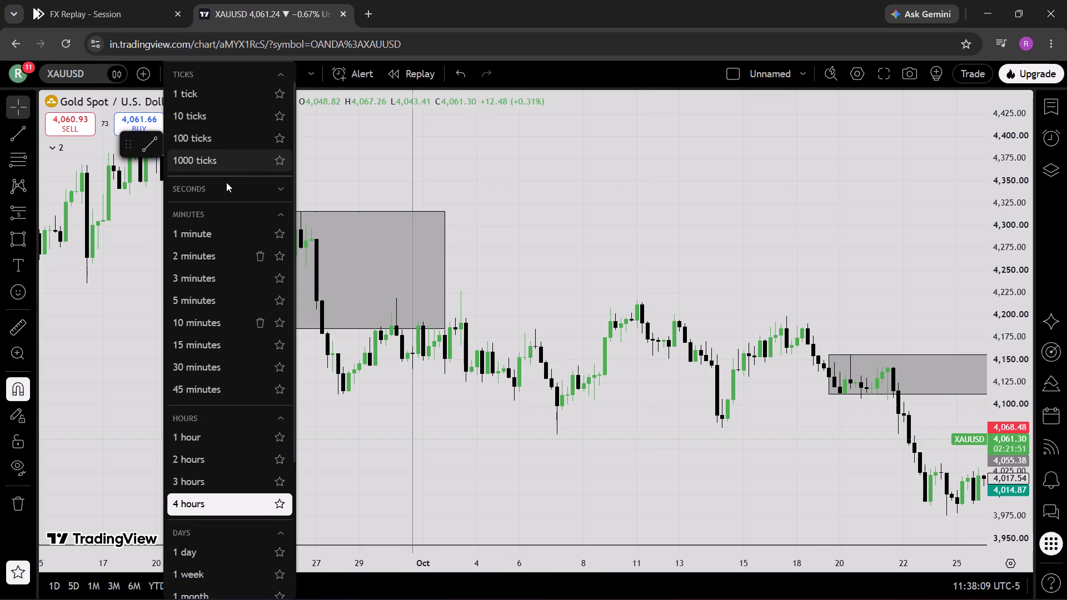
pyautogui.scroll(-1, 226, 182)
pyautogui.click(213, 433)
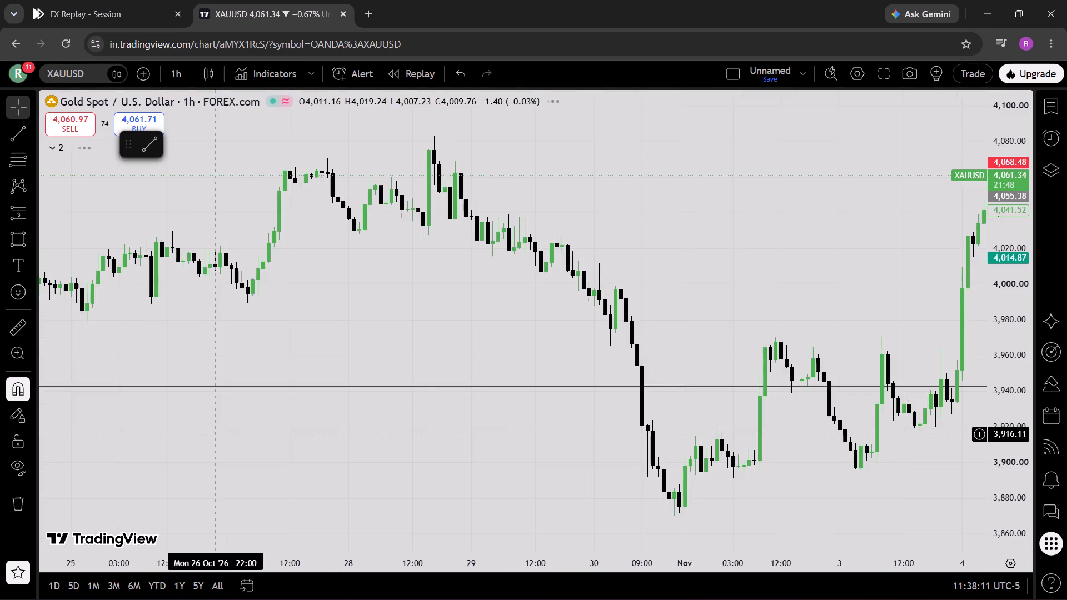
pyautogui.moveTo(281, 433); pyautogui.dragTo(860, 309)
pyautogui.moveTo(467, 281); pyautogui.dragTo(1066, 349)
pyautogui.moveTo(373, 367); pyautogui.dragTo(955, 331)
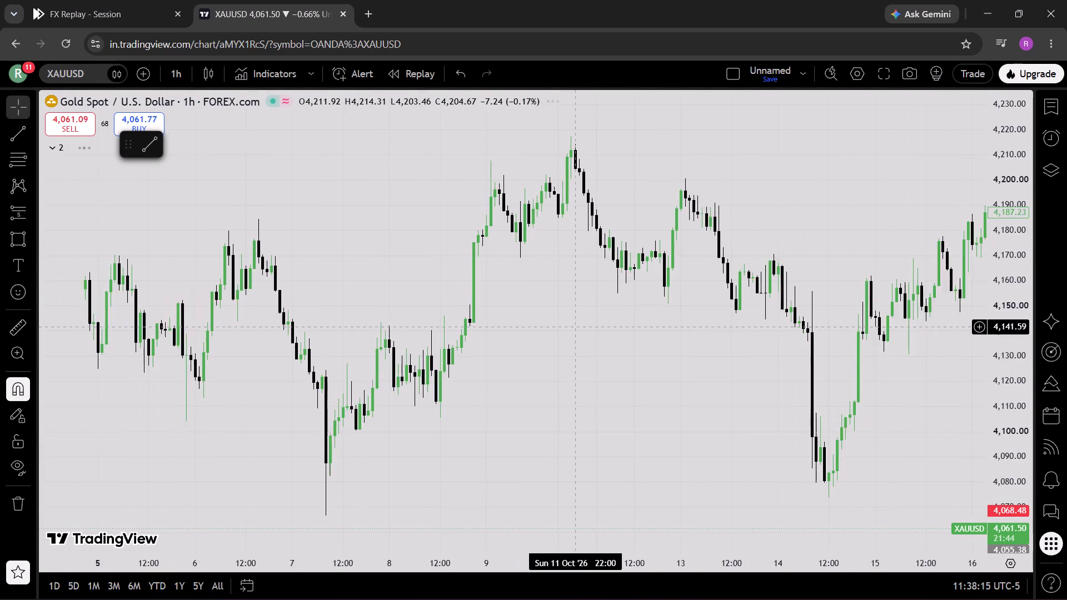
pyautogui.moveTo(386, 282); pyautogui.dragTo(737, 312)
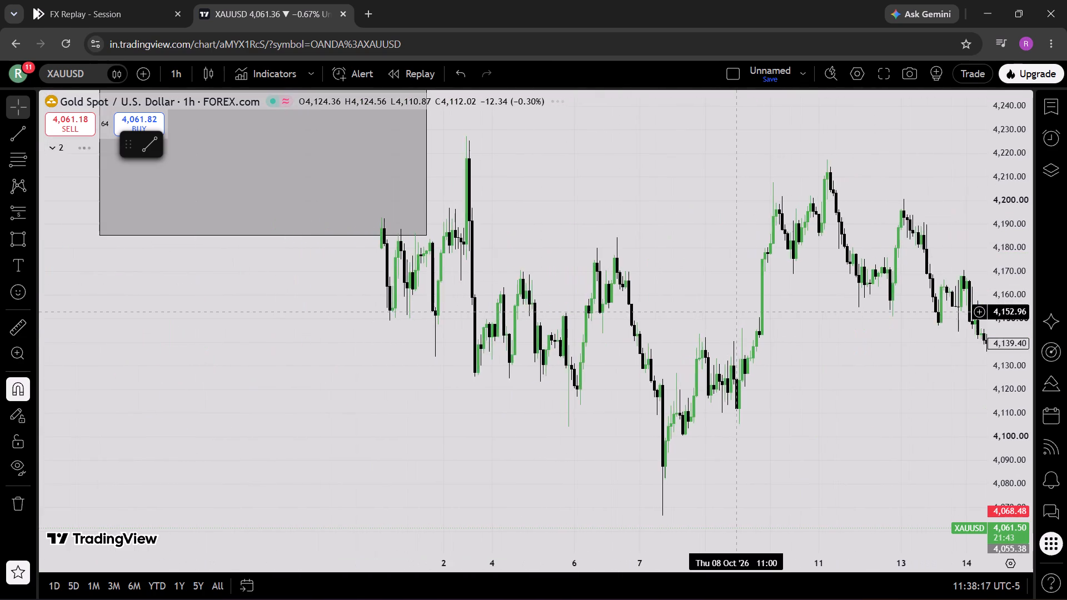
pyautogui.moveTo(326, 431); pyautogui.dragTo(662, 443)
pyautogui.moveTo(392, 443); pyautogui.dragTo(428, 446)
pyautogui.scroll(1, 428, 446)
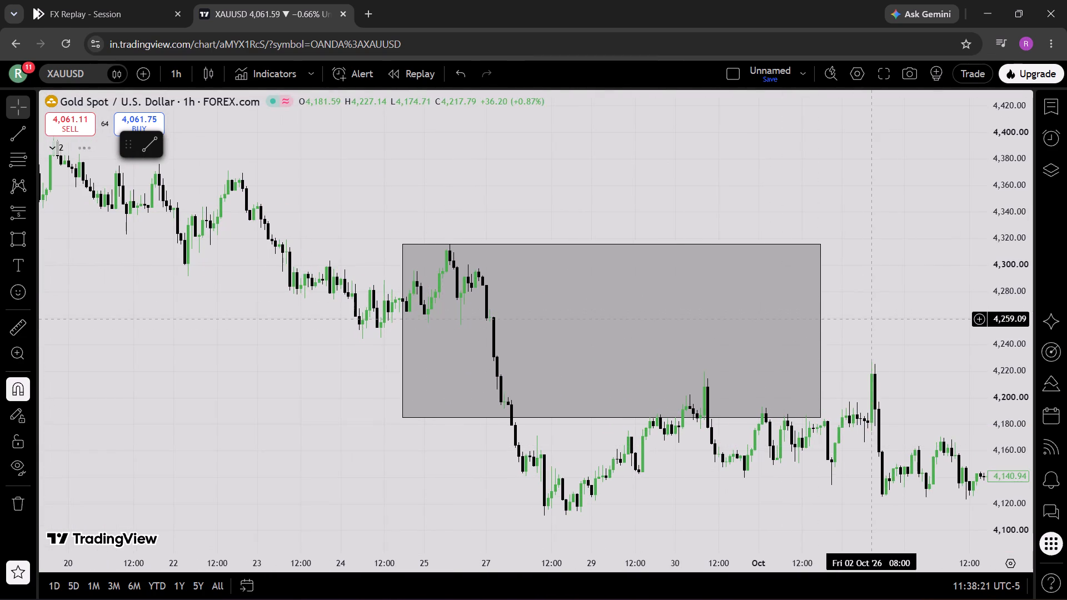
pyautogui.moveTo(871, 319); pyautogui.dragTo(549, 279)
pyautogui.moveTo(693, 271); pyautogui.dragTo(507, 285)
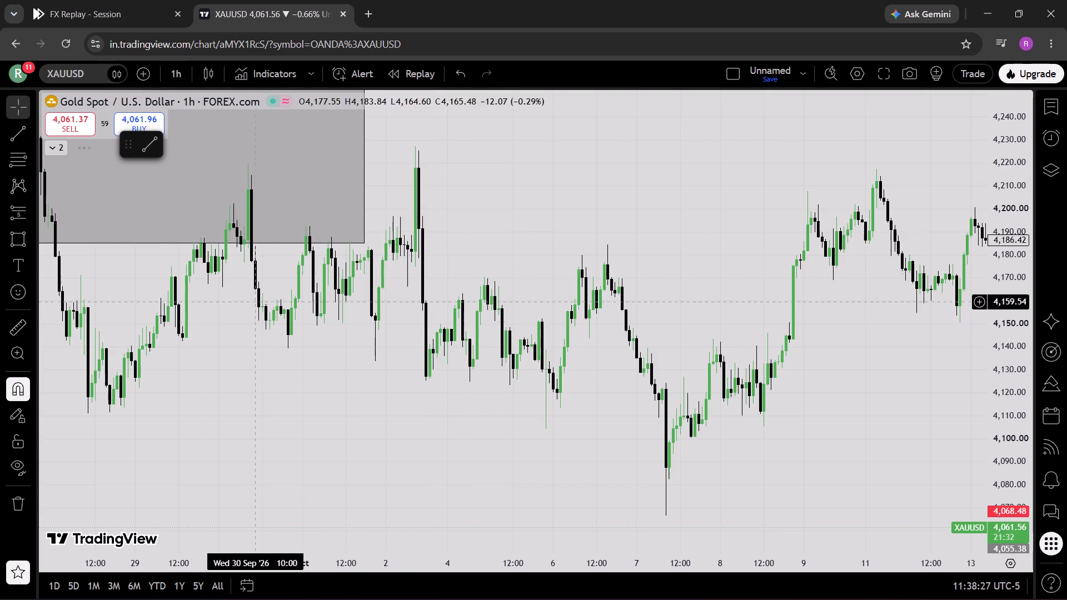
pyautogui.moveTo(250, 346); pyautogui.dragTo(476, 383)
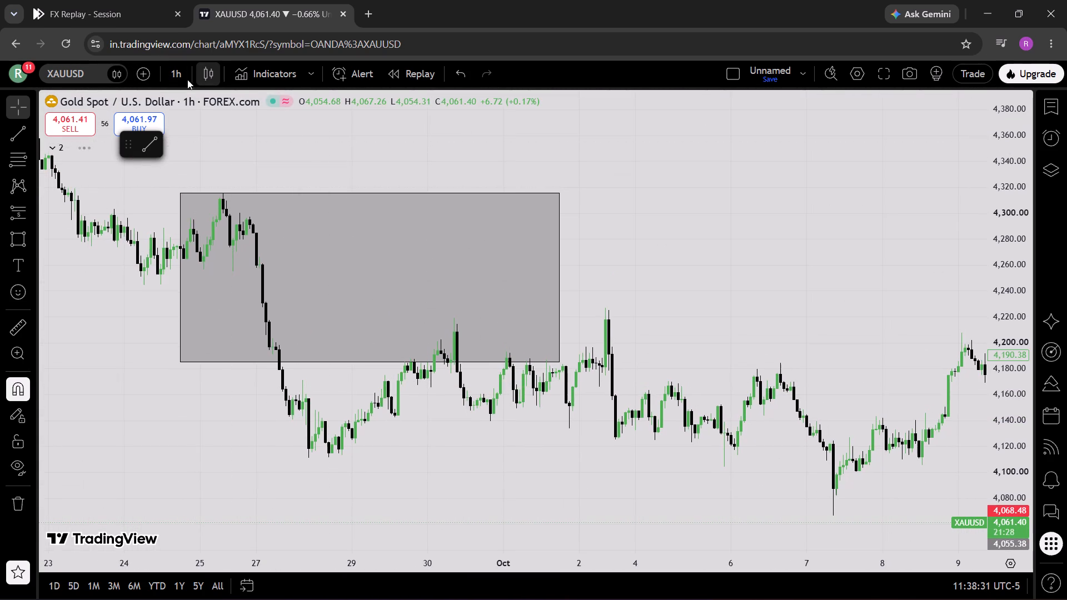
# Switch the chart back to the 1-day timeframe.
pyautogui.click(182, 76)
pyautogui.scroll(-1, 226, 299)
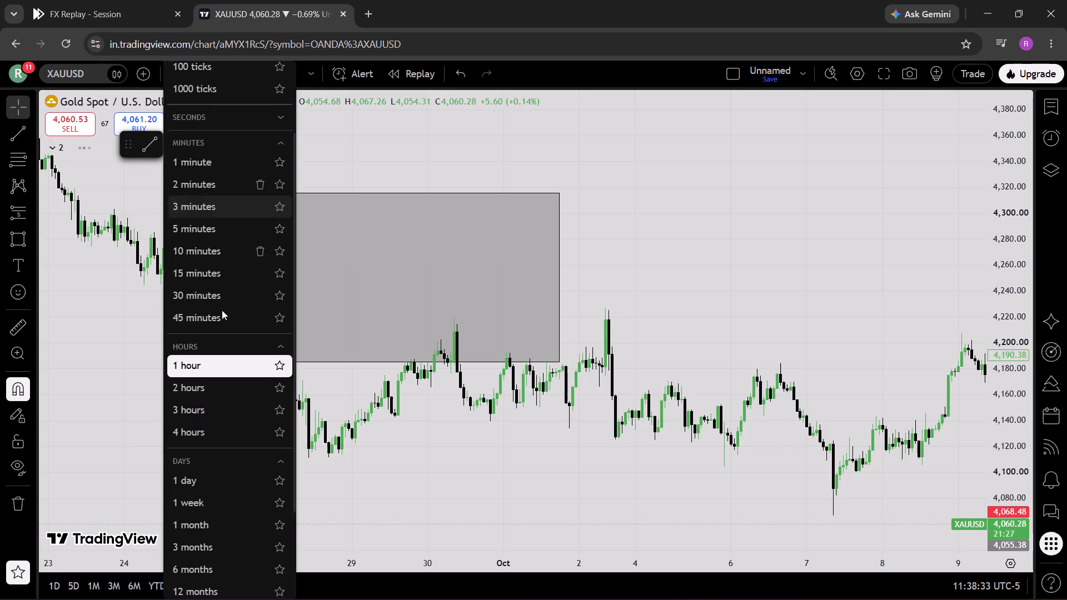
pyautogui.click(188, 477)
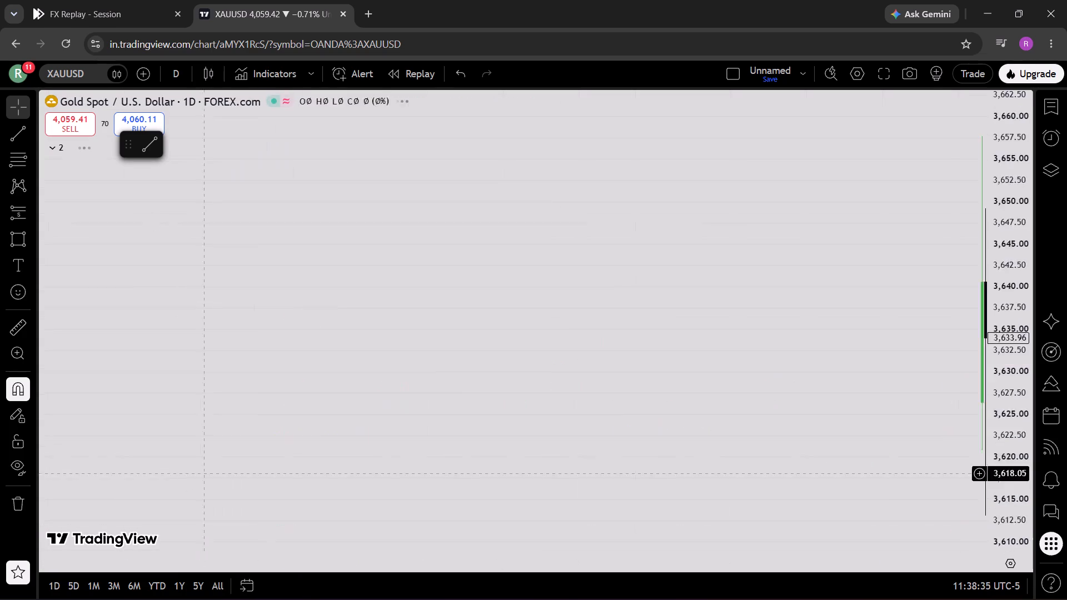
# Shorten the late-September rectangle on the daily chart so it ends at about 28 September.
pyautogui.moveTo(684, 408); pyautogui.dragTo(0, 513)
pyautogui.moveTo(587, 373); pyautogui.dragTo(0, 439)
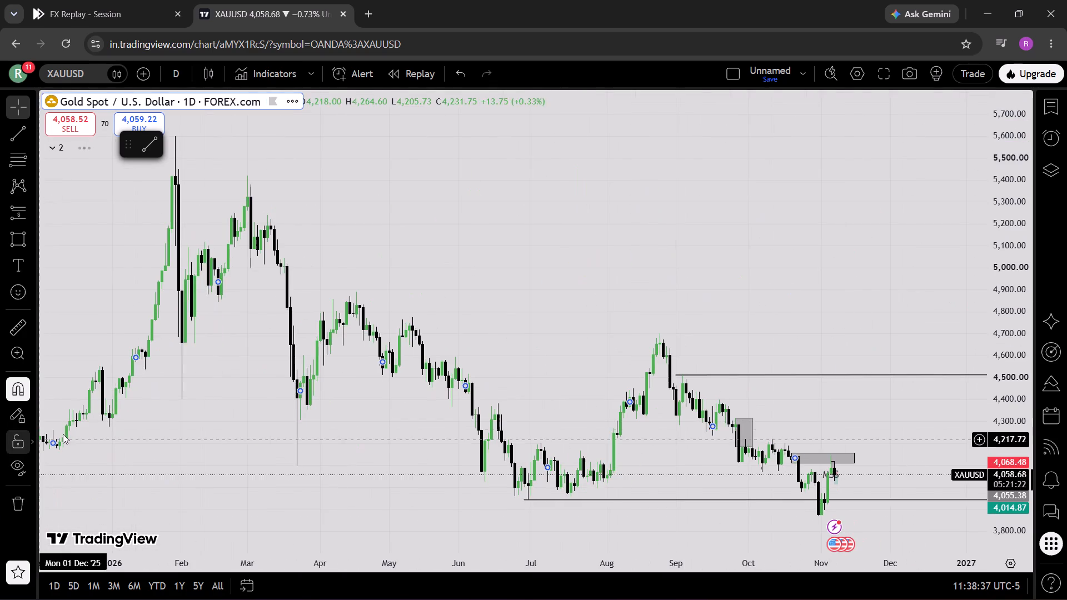
pyautogui.moveTo(659, 441); pyautogui.dragTo(565, 411)
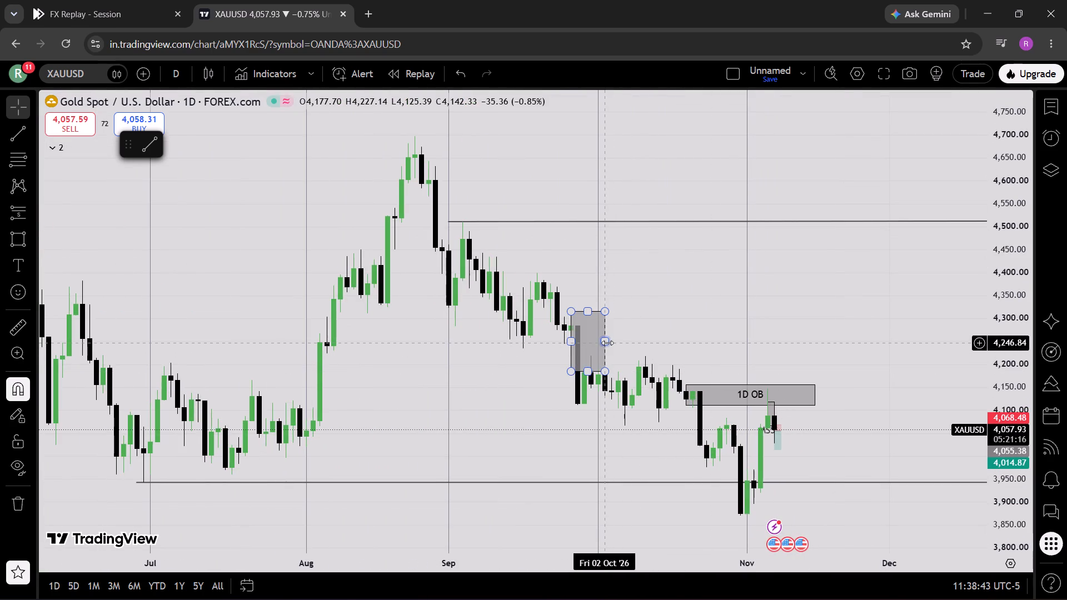
pyautogui.moveTo(607, 343); pyautogui.dragTo(582, 342)
pyautogui.click(652, 314)
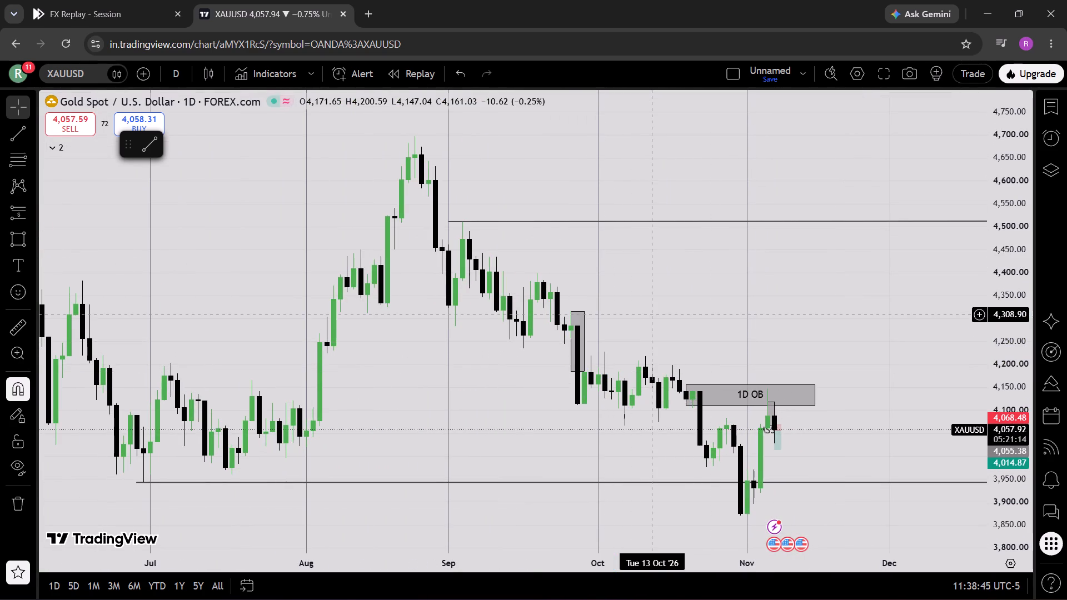
# Switch the chart to the 4-hour timeframe.
pyautogui.moveTo(176, 69); pyautogui.dragTo(182, 89)
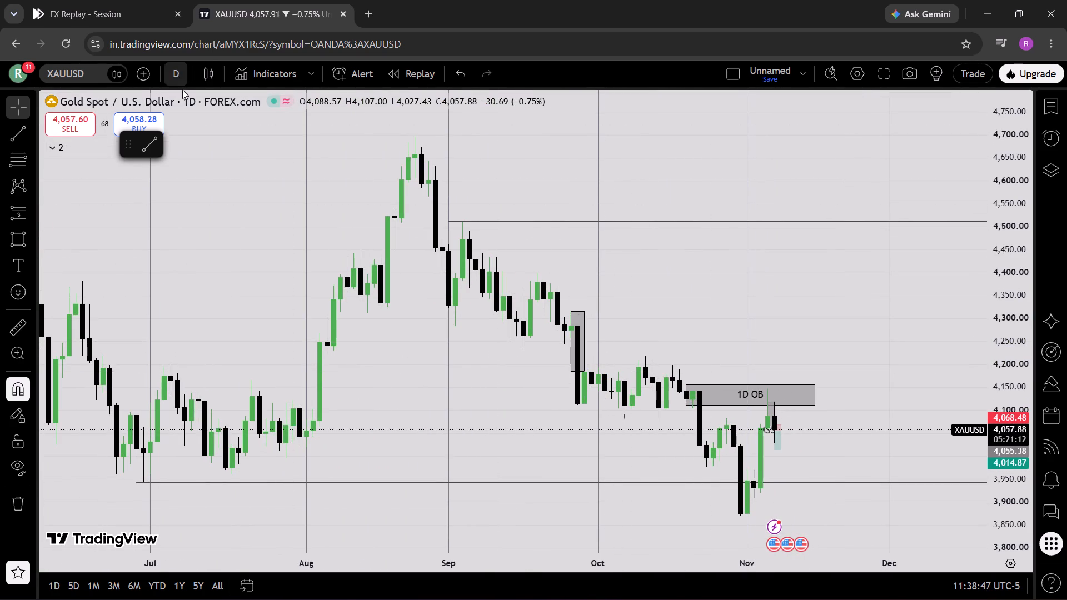
pyautogui.moveTo(182, 89); pyautogui.dragTo(201, 295)
pyautogui.scroll(-1, 201, 295)
pyautogui.click(182, 82)
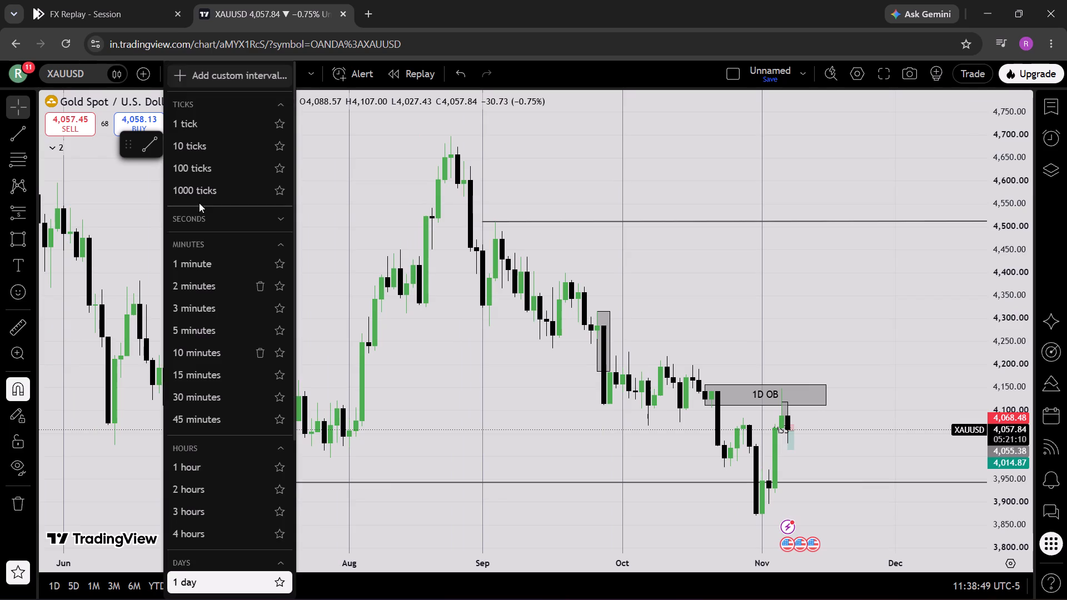
pyautogui.scroll(-1, 193, 329)
pyautogui.click(191, 453)
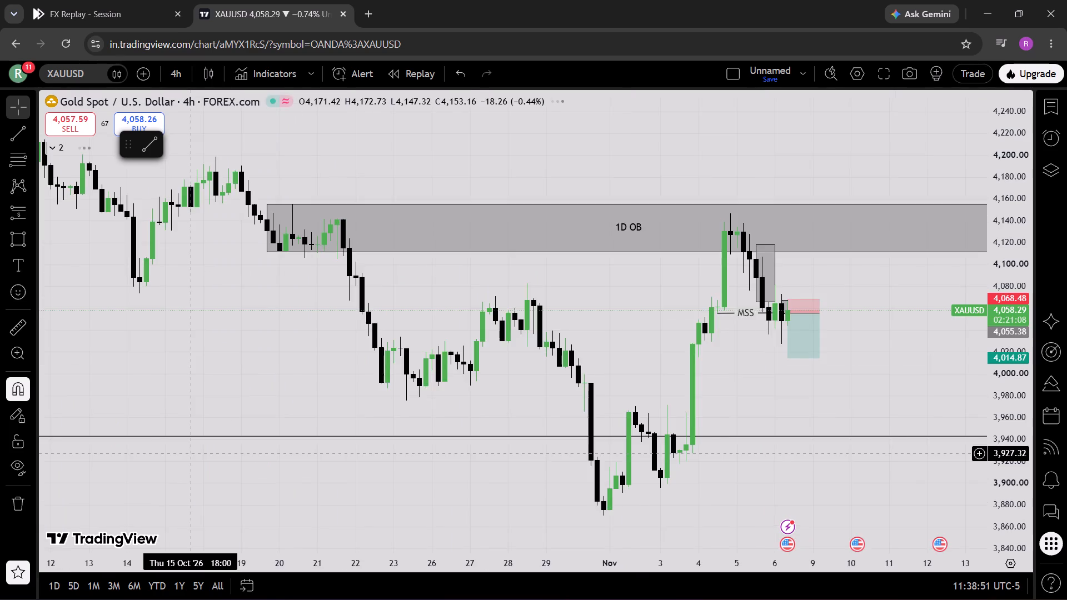
# Draw a rectangle from 4,219.41 to 4,176.54 at the 30 September 06:00 candle and extend it to about 06:00 on 1 October.
pyautogui.moveTo(191, 453); pyautogui.dragTo(937, 487)
pyautogui.moveTo(422, 358); pyautogui.dragTo(455, 358)
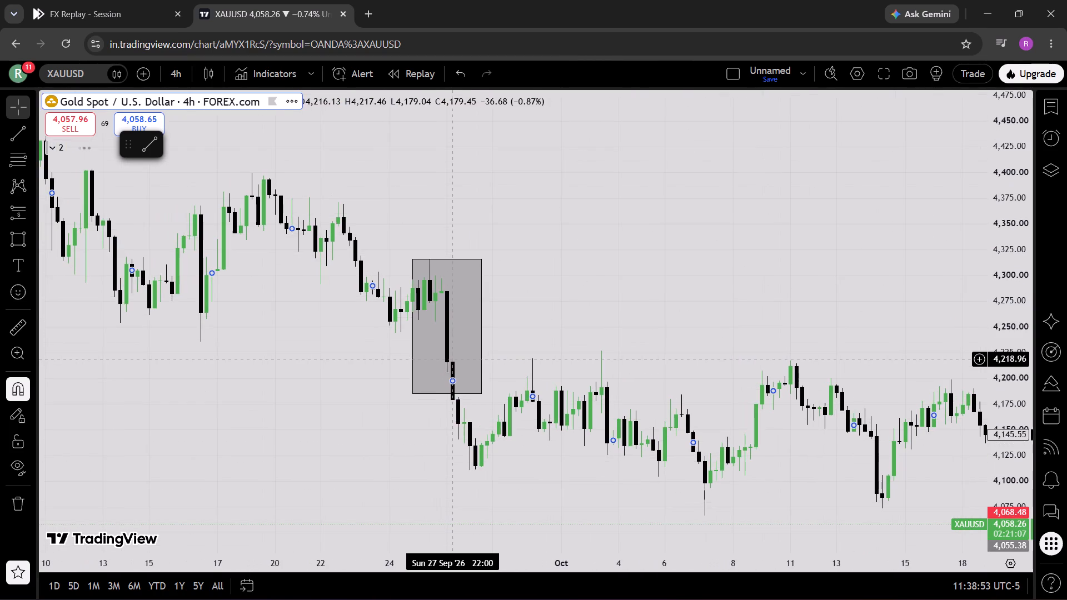
pyautogui.moveTo(626, 311); pyautogui.dragTo(467, 294)
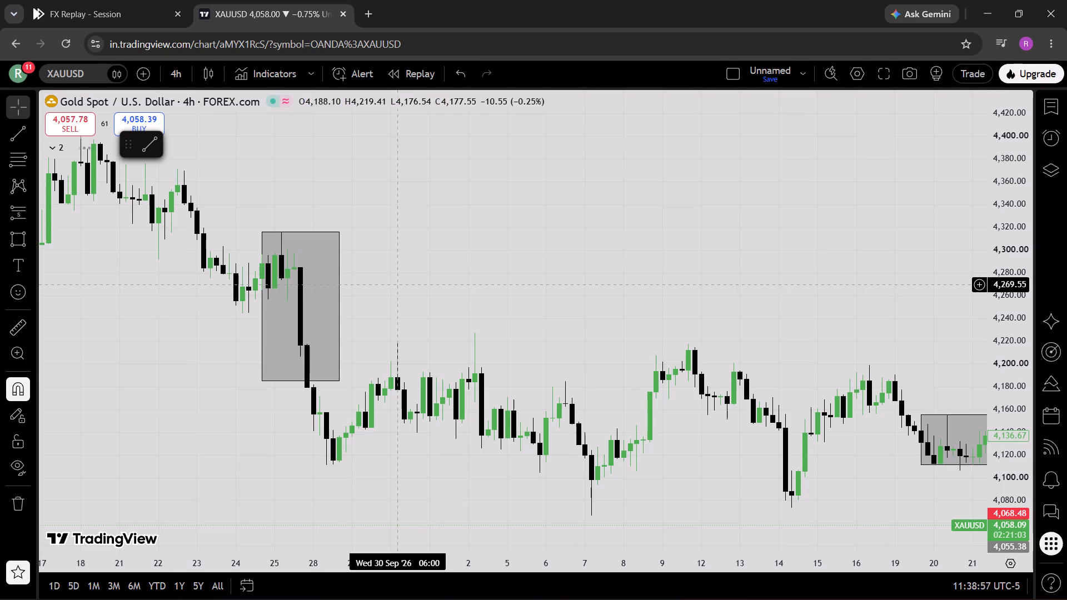
pyautogui.click(15, 241)
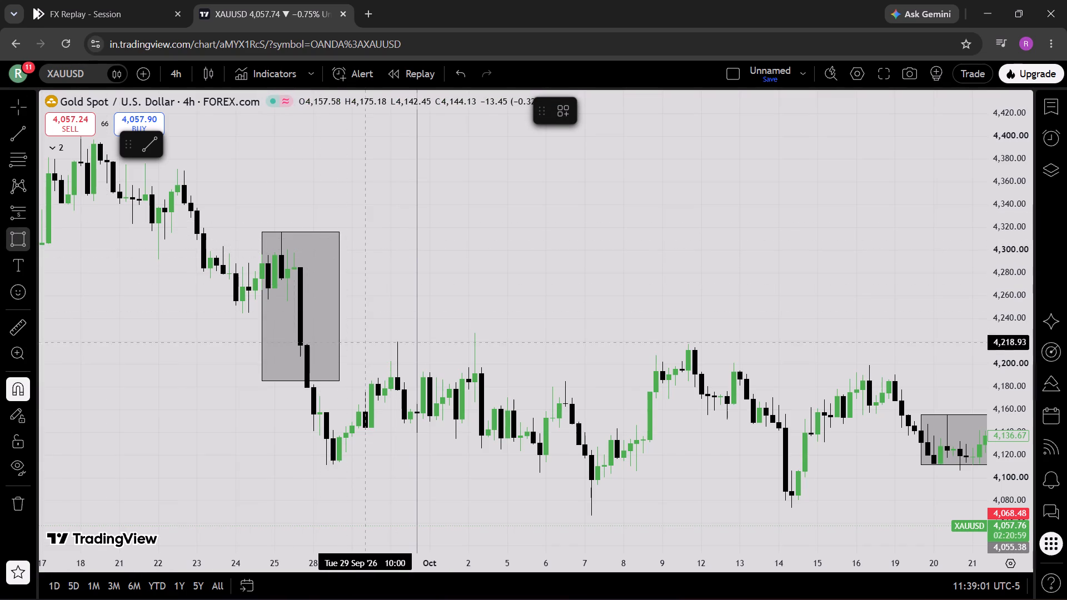
pyautogui.moveTo(399, 337); pyautogui.dragTo(397, 393)
pyautogui.click(397, 393)
pyautogui.moveTo(400, 367); pyautogui.dragTo(432, 369)
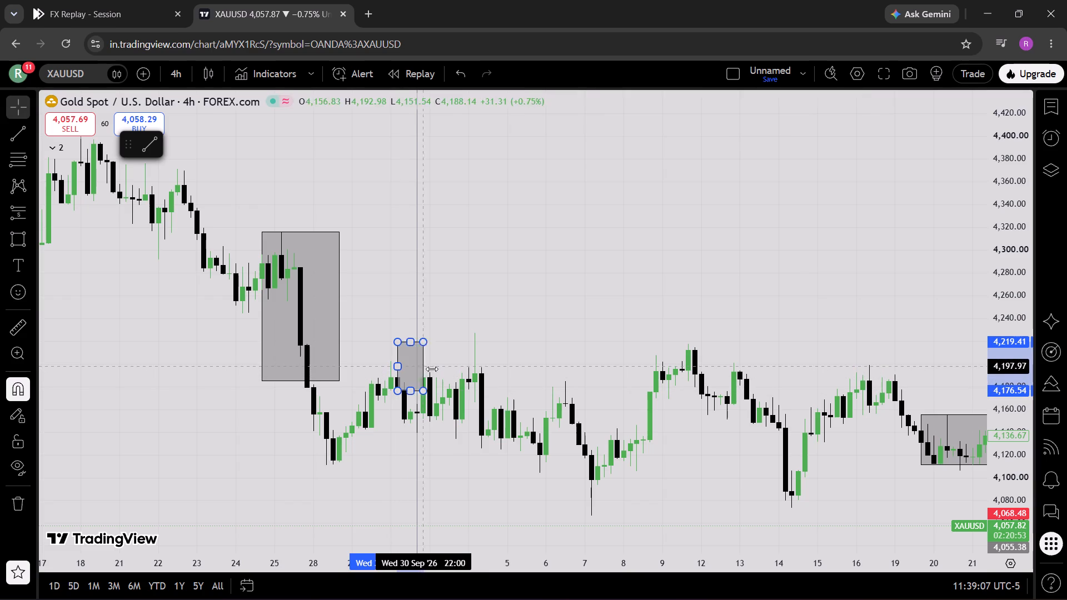
pyautogui.moveTo(432, 369); pyautogui.dragTo(436, 369)
pyautogui.click(485, 267)
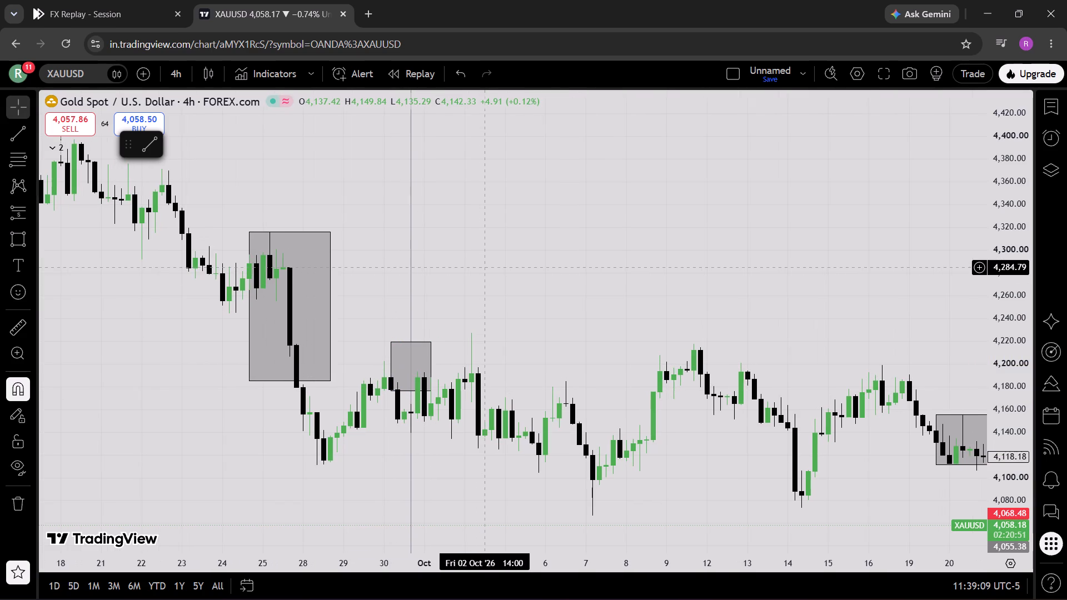
# Switch the chart to the 15-minute timeframe.
pyautogui.click(177, 68)
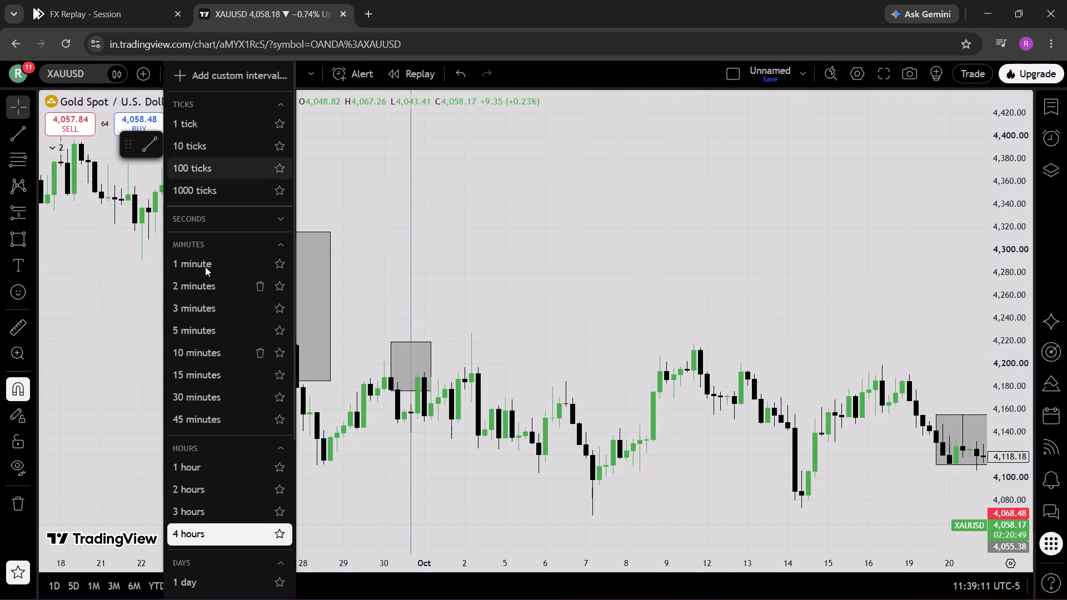
pyautogui.click(202, 373)
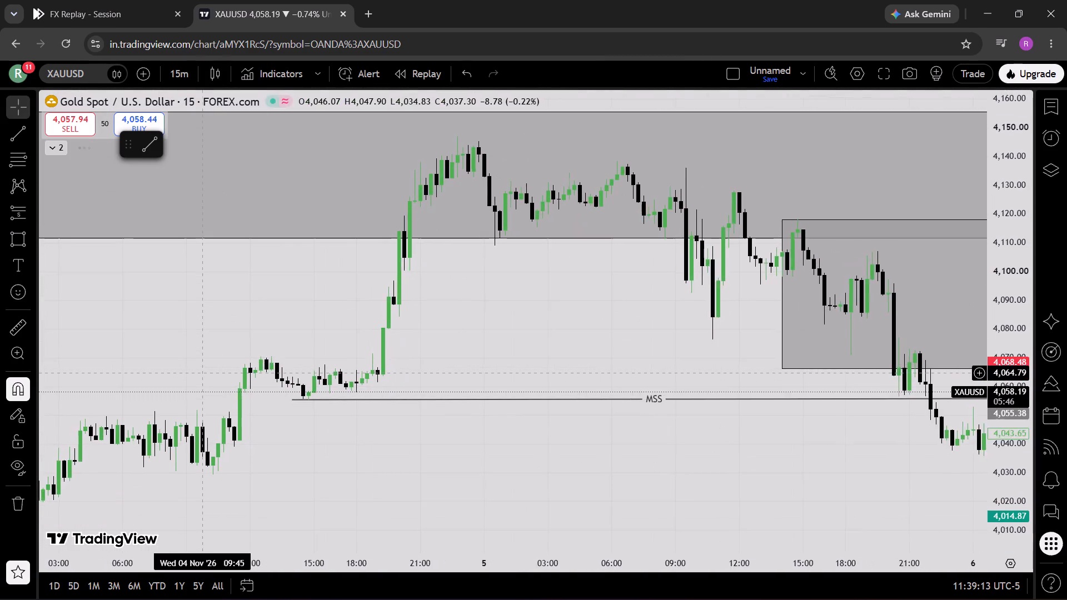
# Draw a small rectangle from 4,191.55 to 4,185.52 at about 02:15 on 1 October and extend it to about 11:15.
pyautogui.moveTo(202, 373); pyautogui.dragTo(769, 389)
pyautogui.moveTo(456, 333); pyautogui.dragTo(859, 346)
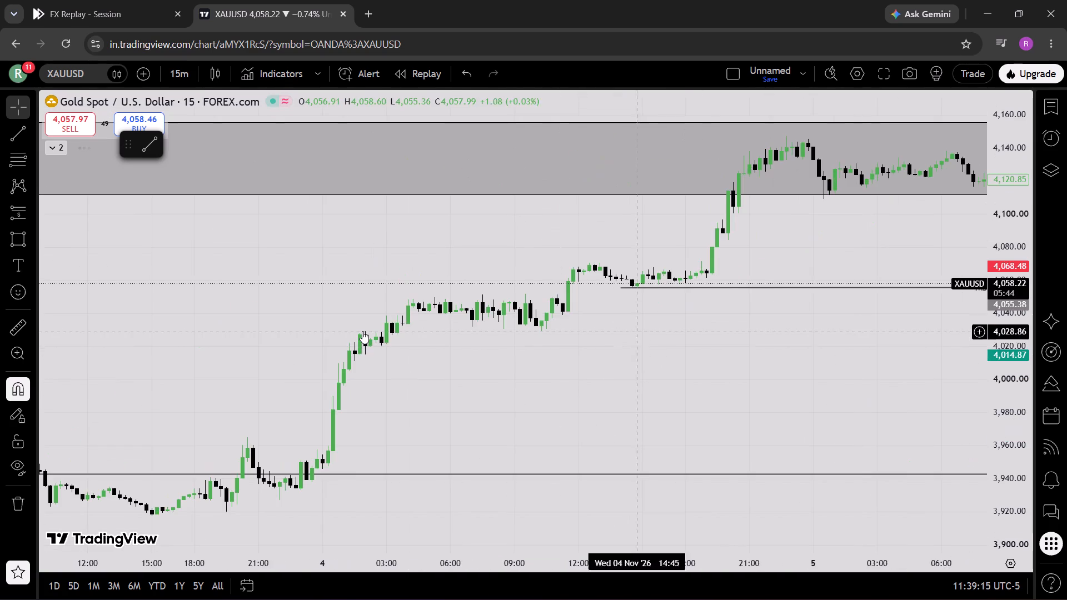
pyautogui.moveTo(275, 328); pyautogui.dragTo(560, 276)
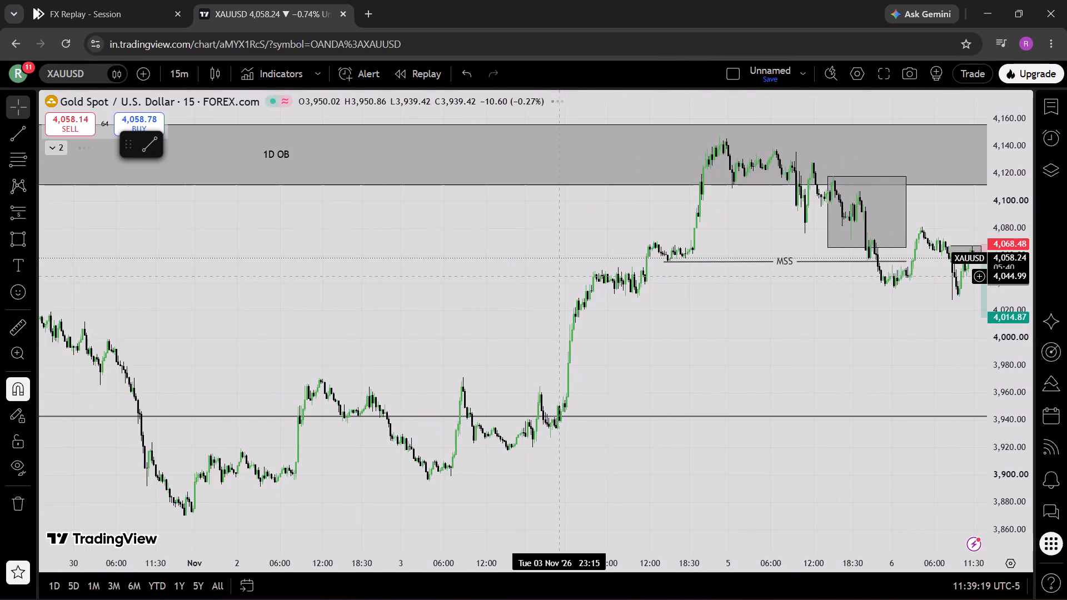
pyautogui.moveTo(441, 295); pyautogui.dragTo(1028, 239)
pyautogui.moveTo(485, 265); pyautogui.dragTo(490, 266)
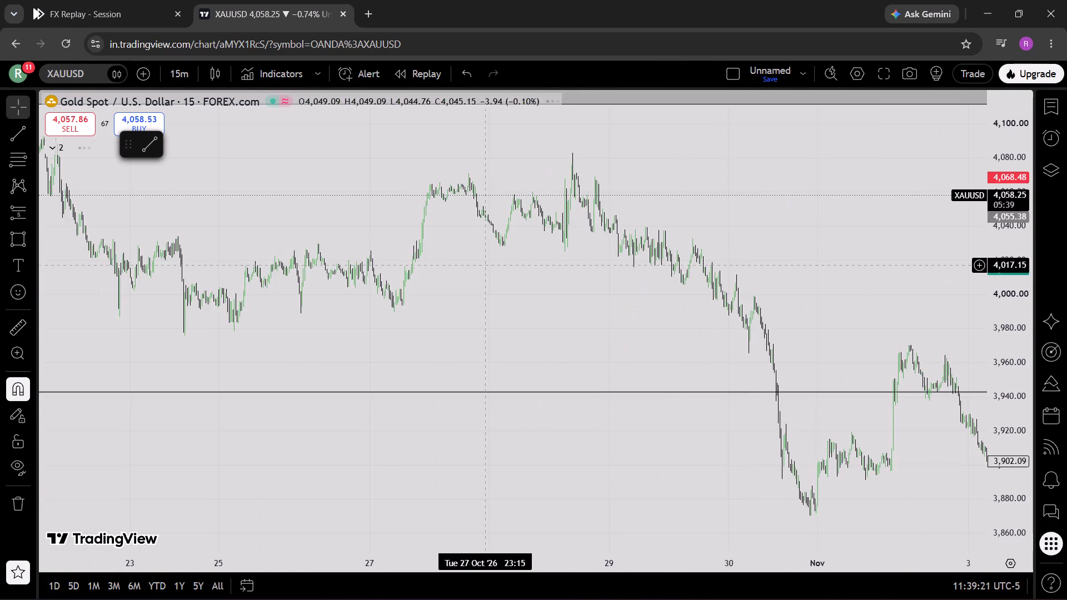
pyautogui.moveTo(490, 266); pyautogui.dragTo(1033, 273)
pyautogui.moveTo(308, 298); pyautogui.dragTo(939, 327)
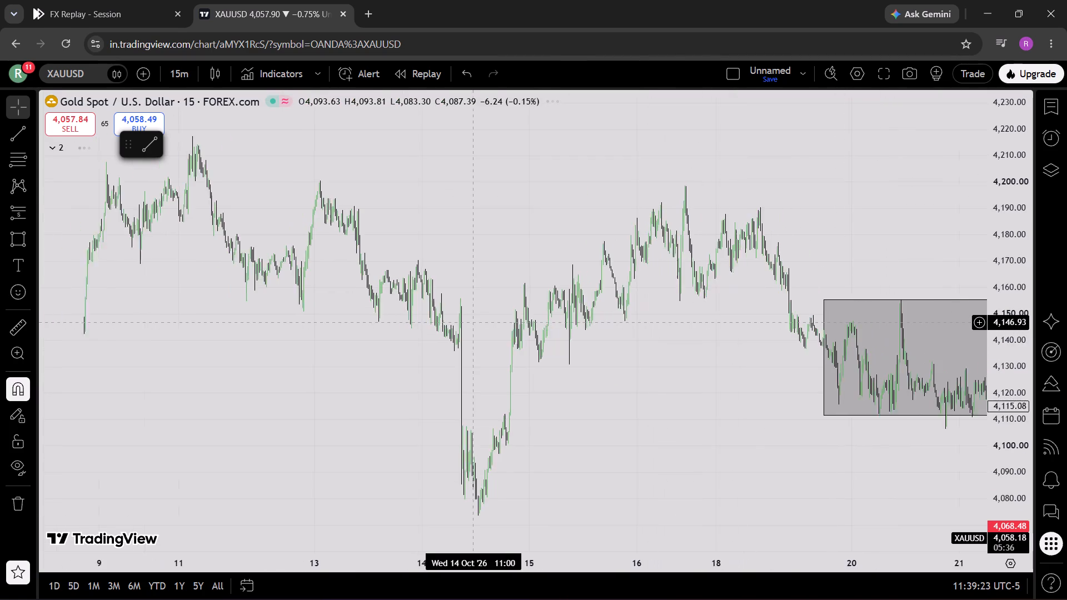
pyautogui.moveTo(373, 346); pyautogui.dragTo(1066, 385)
pyautogui.moveTo(433, 413); pyautogui.dragTo(739, 417)
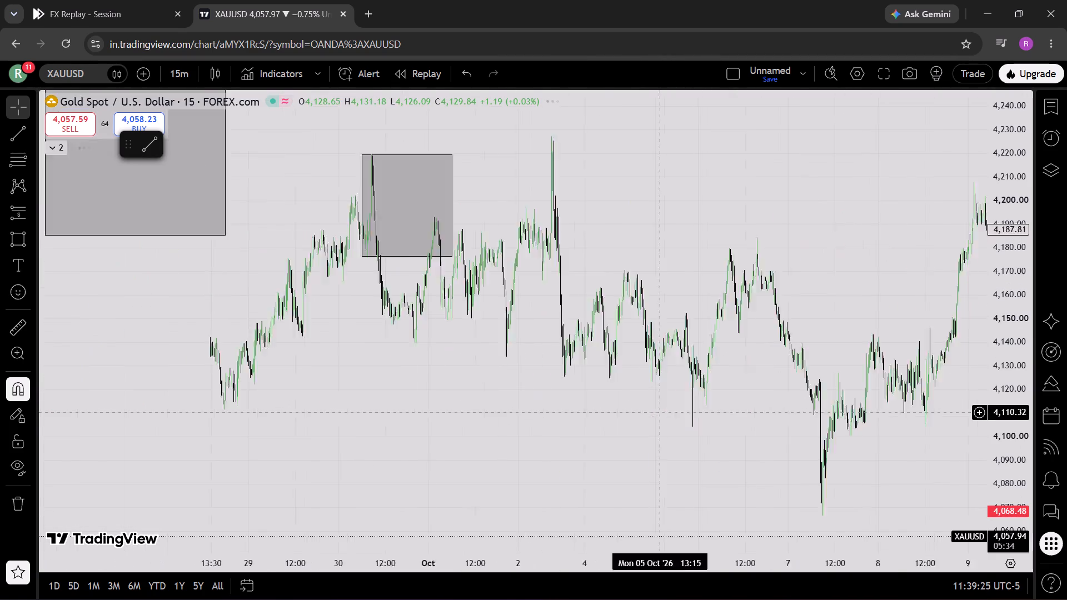
pyautogui.moveTo(739, 417); pyautogui.dragTo(856, 426)
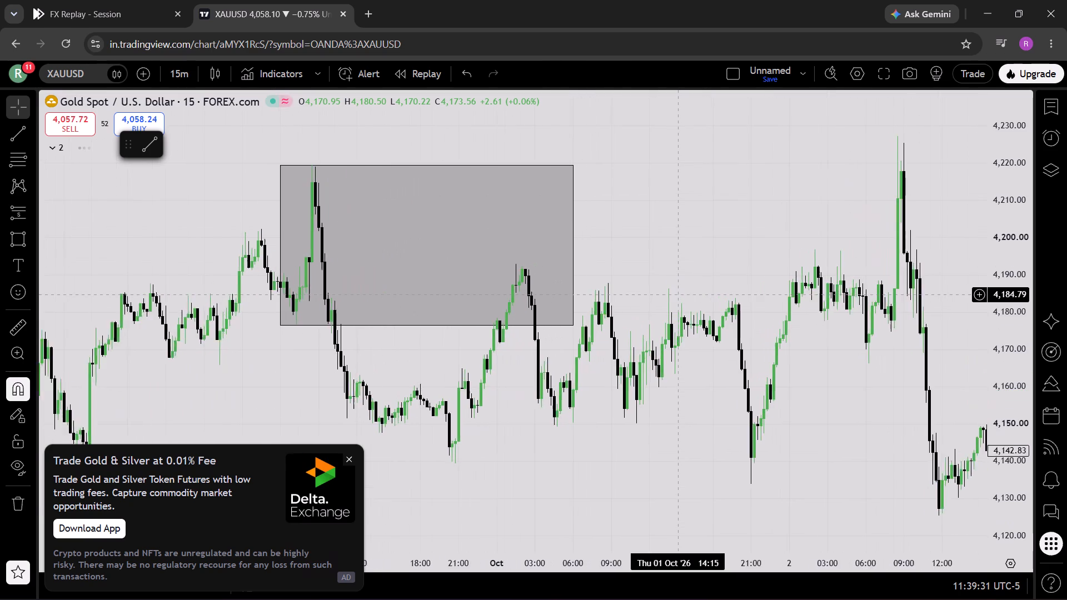
pyautogui.scroll(1, 679, 294)
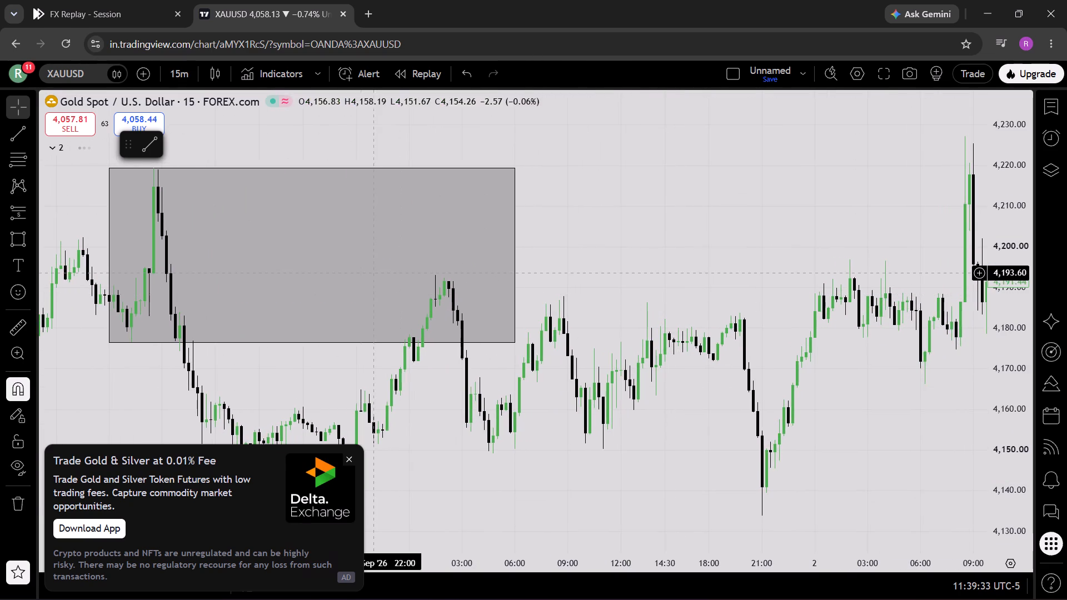
pyautogui.click(19, 238)
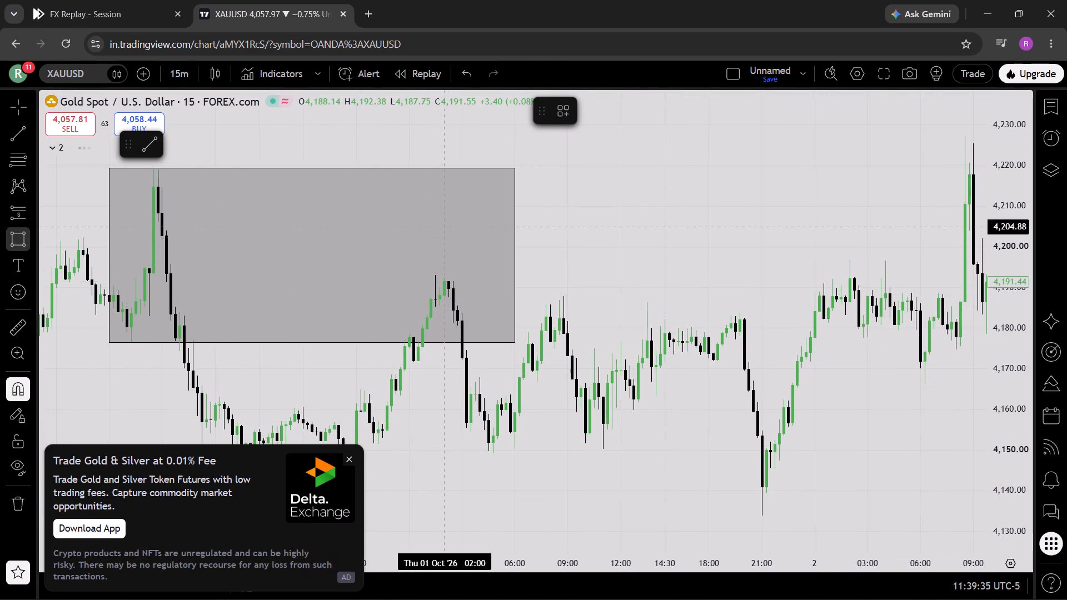
pyautogui.moveTo(450, 268); pyautogui.dragTo(463, 296)
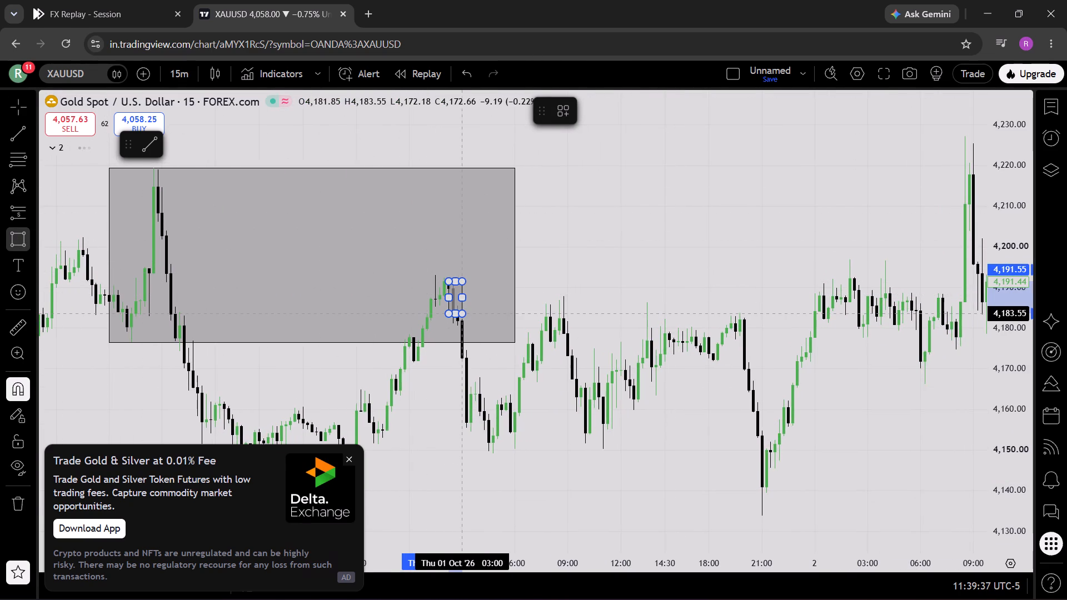
pyautogui.moveTo(463, 296); pyautogui.dragTo(457, 294)
pyautogui.click(457, 294)
pyautogui.moveTo(461, 294); pyautogui.dragTo(567, 296)
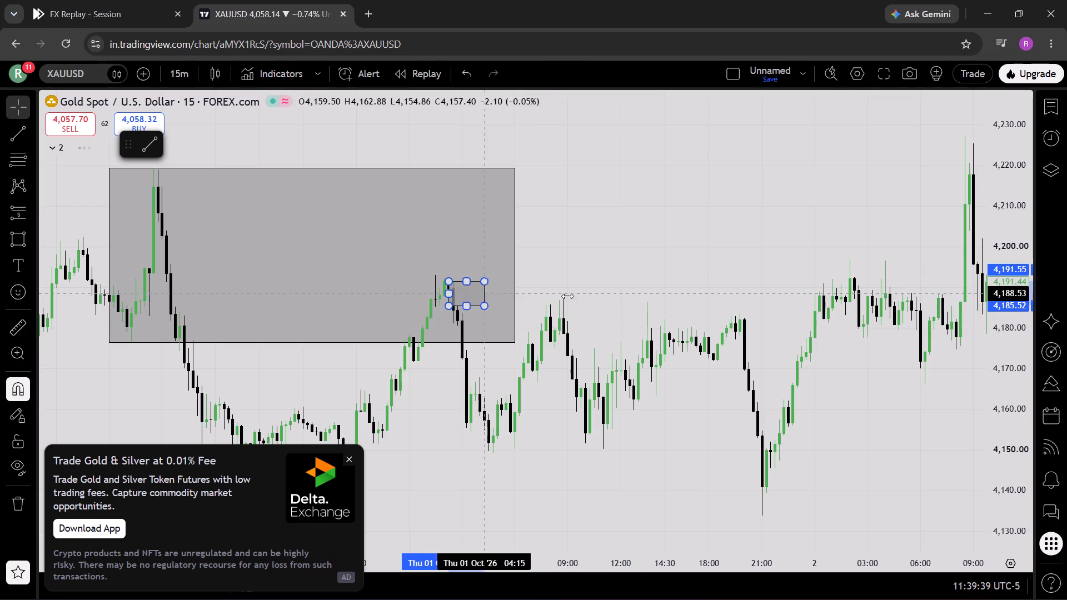
pyautogui.moveTo(567, 296); pyautogui.dragTo(607, 301)
pyautogui.click(636, 216)
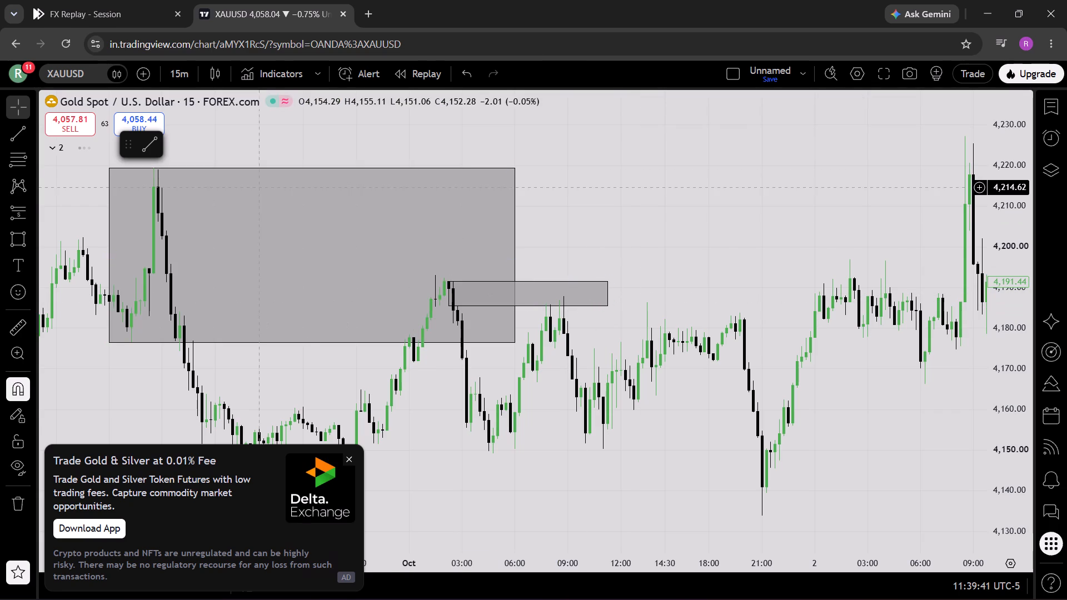
# Place a short position at the small rectangle's lower edge with entry 4,185.58, stop 4,192.75 and target 4,149.19.
pyautogui.click(22, 212)
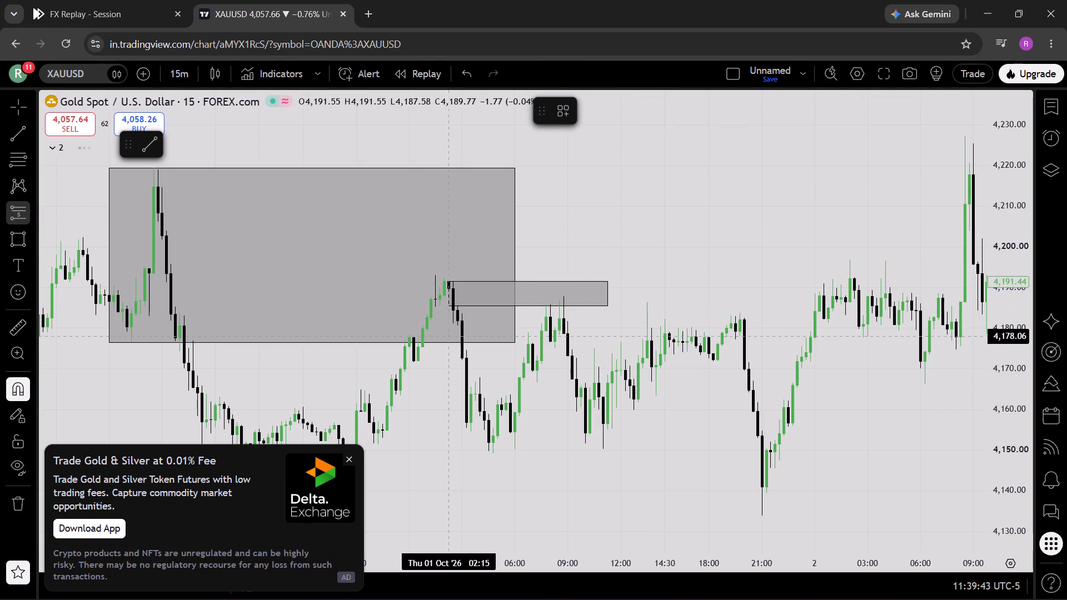
pyautogui.click(614, 305)
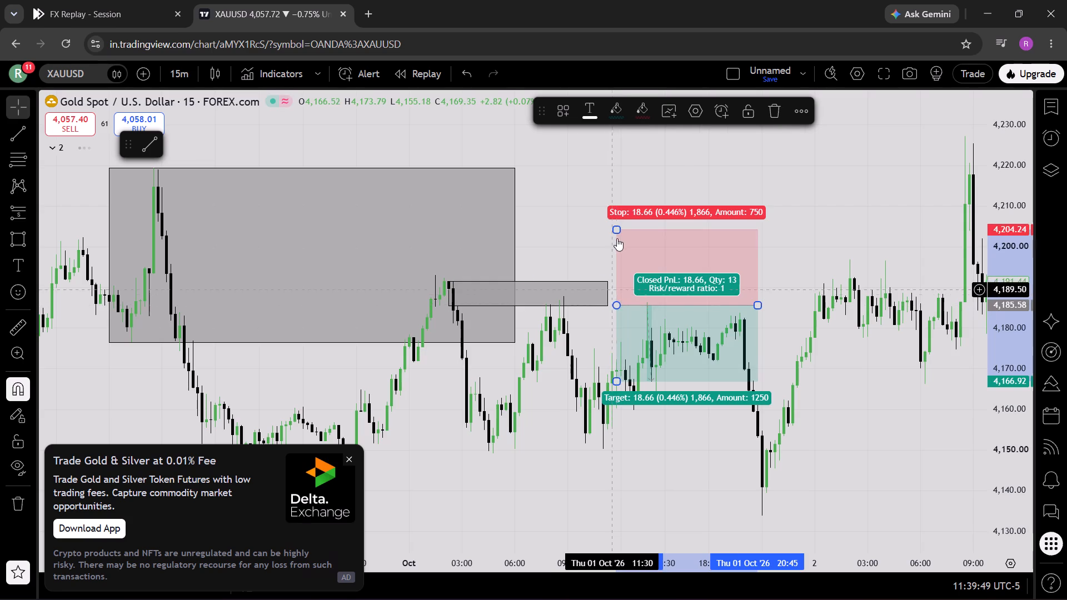
pyautogui.moveTo(617, 229); pyautogui.dragTo(647, 280)
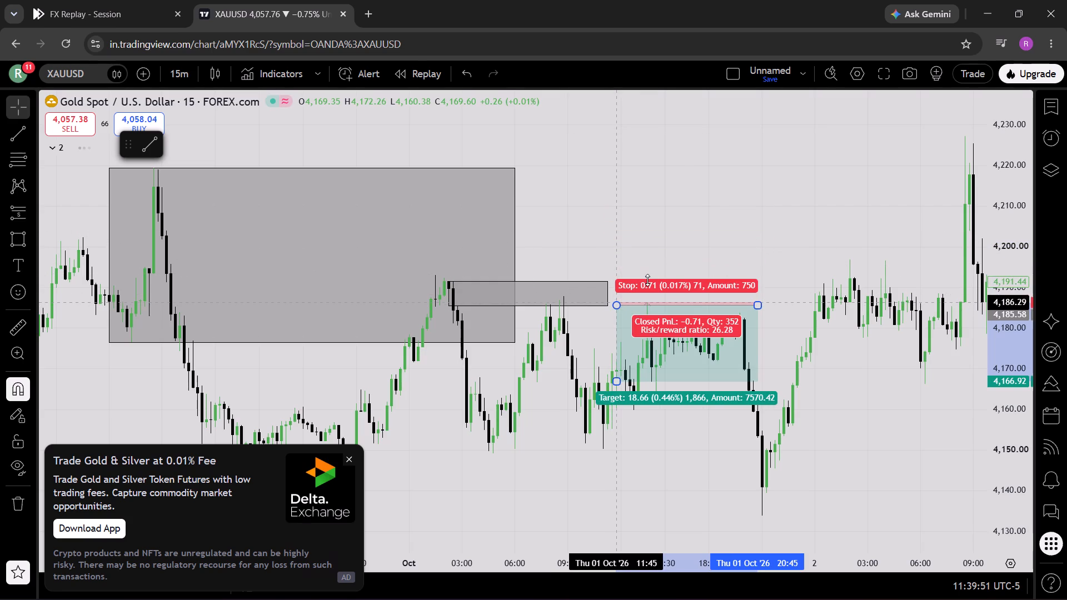
pyautogui.moveTo(647, 280); pyautogui.dragTo(596, 277)
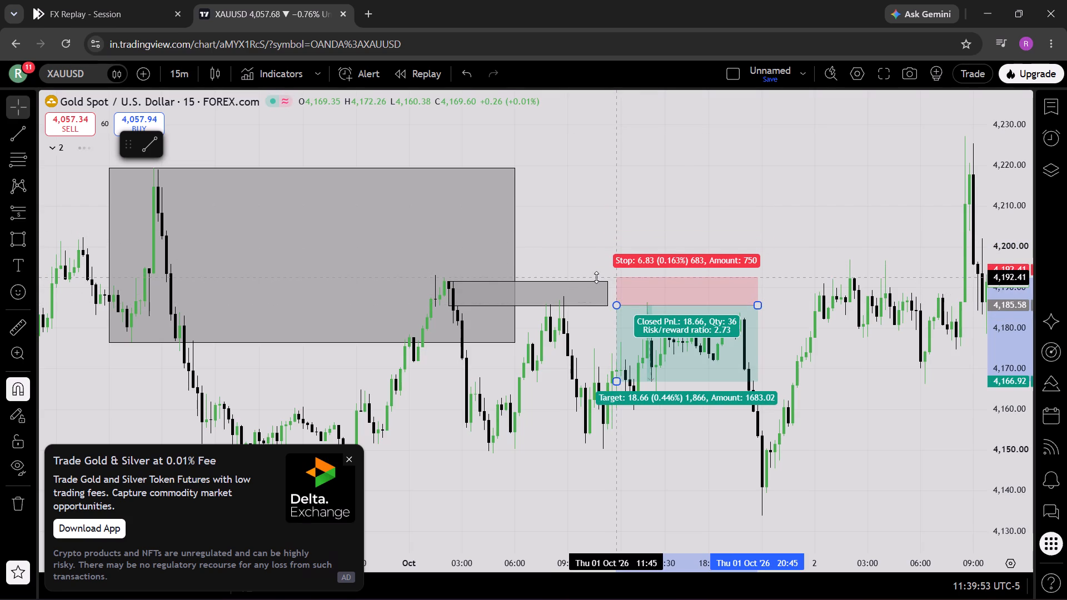
pyautogui.moveTo(596, 277); pyautogui.dragTo(598, 276)
pyautogui.moveTo(616, 382); pyautogui.dragTo(634, 416)
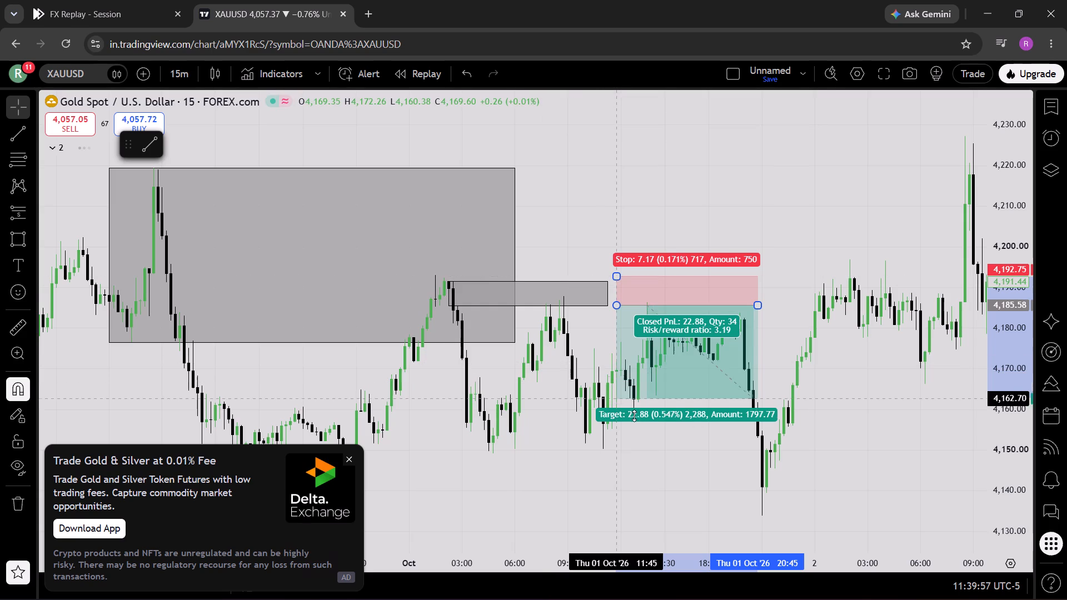
pyautogui.moveTo(634, 416); pyautogui.dragTo(493, 456)
pyautogui.click(655, 201)
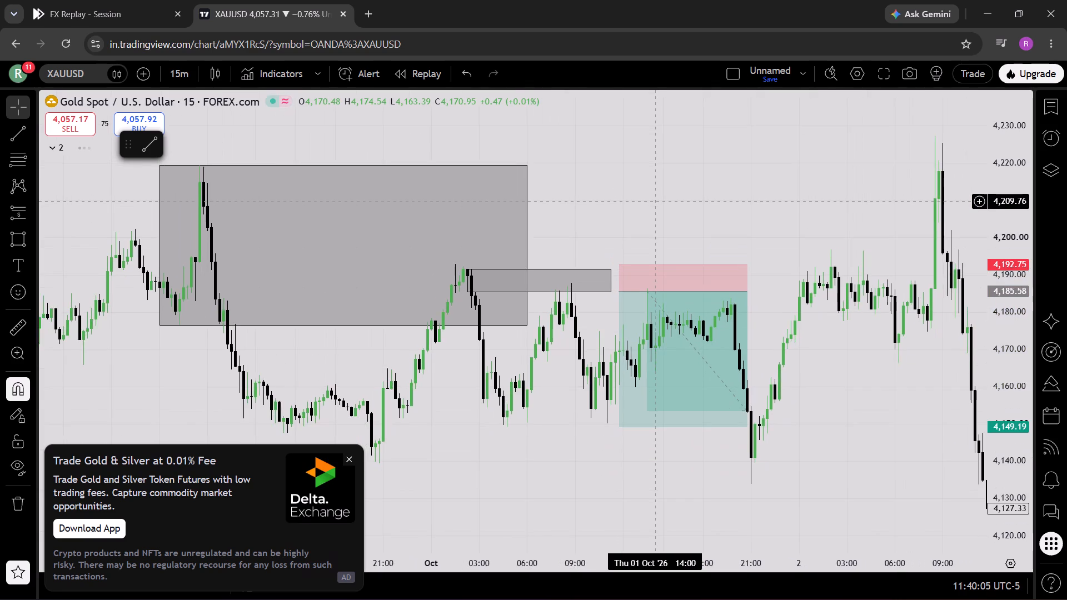
# Move the short position back in time to start at 08:30 on 1 October, with entry at 4,185.24.
pyautogui.moveTo(655, 201); pyautogui.dragTo(694, 201)
pyautogui.moveTo(741, 357); pyautogui.dragTo(690, 358)
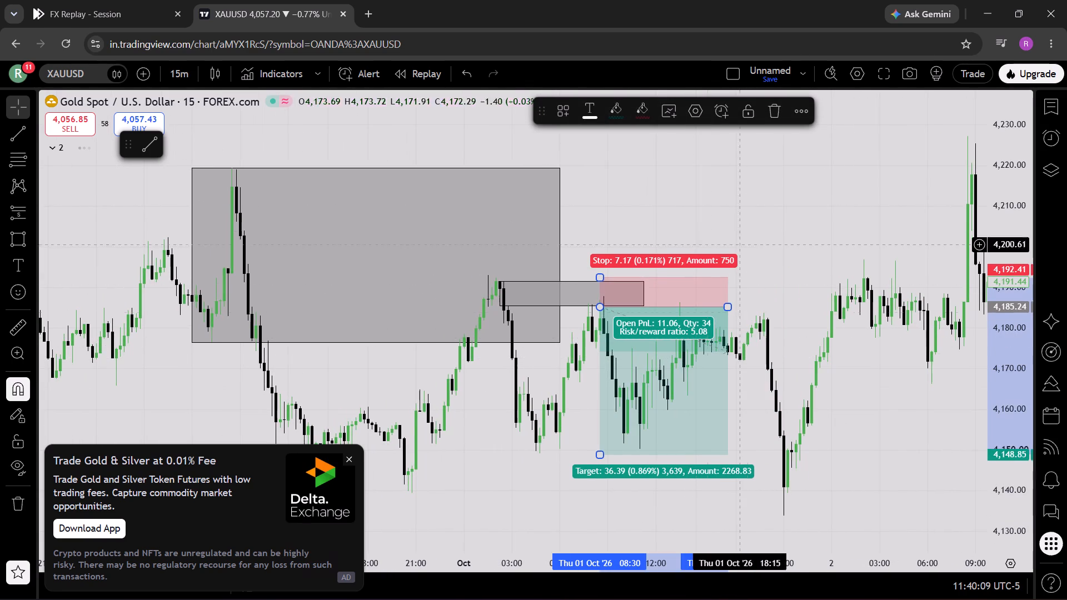
pyautogui.click(755, 219)
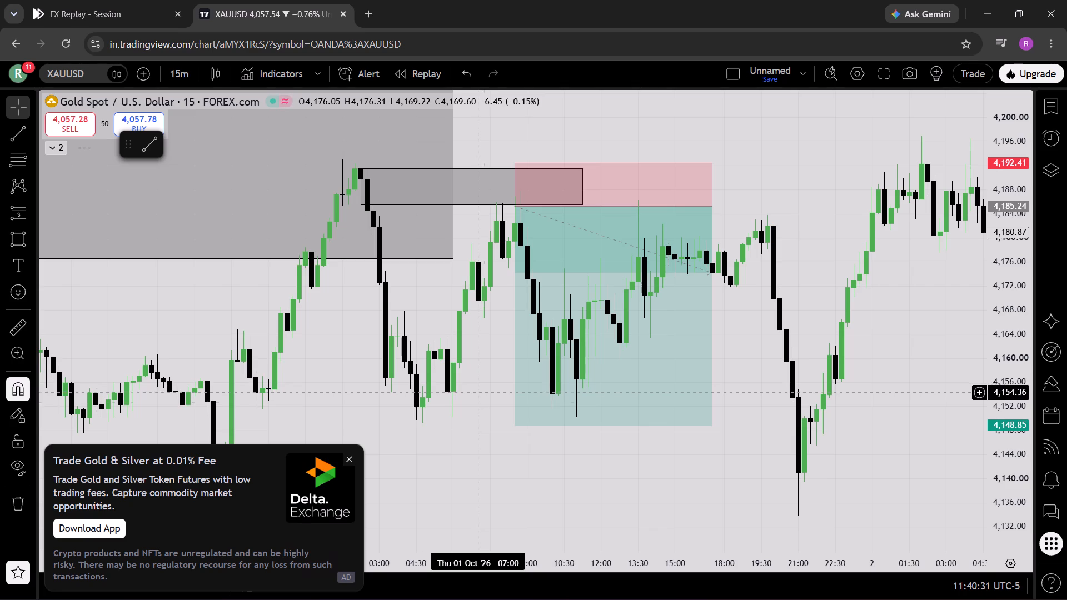
# Raise the short position's target to 4,154.54, near the first low after the entry.
pyautogui.moveTo(517, 425); pyautogui.dragTo(460, 392)
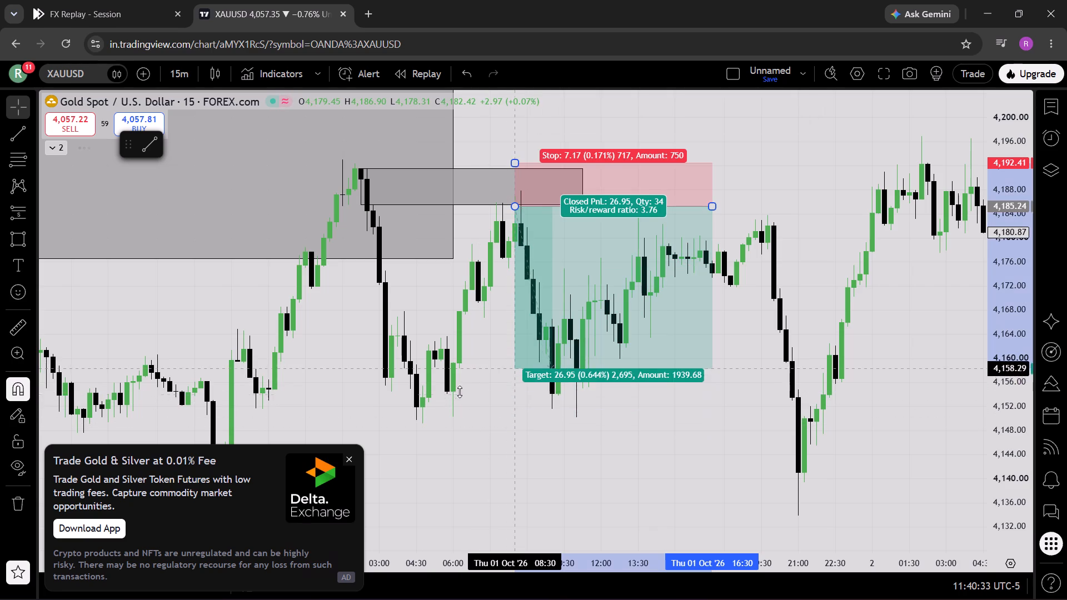
pyautogui.moveTo(460, 392); pyautogui.dragTo(451, 391)
pyautogui.click(594, 476)
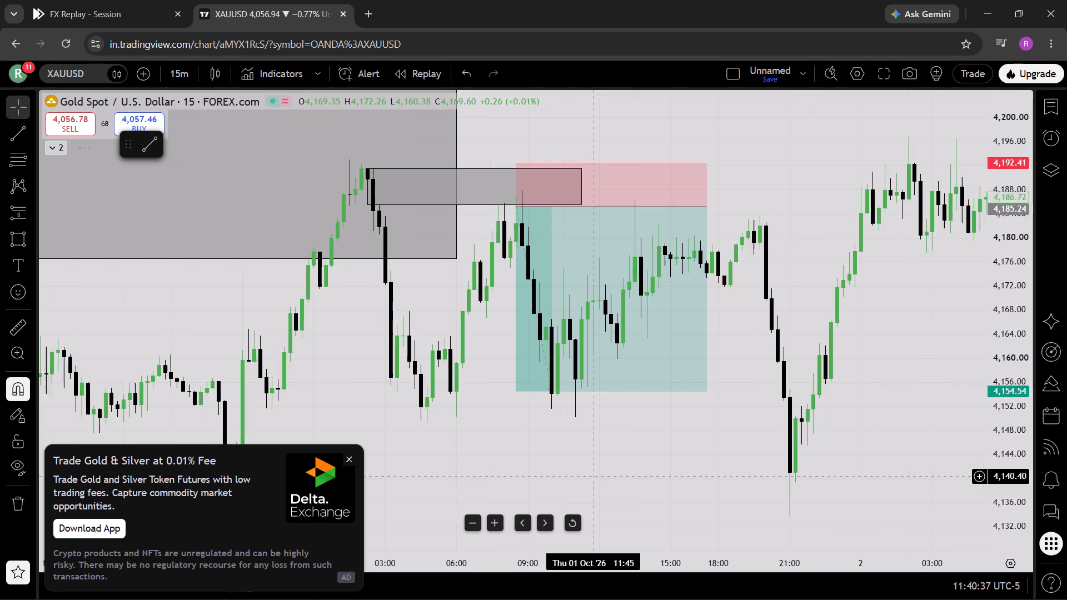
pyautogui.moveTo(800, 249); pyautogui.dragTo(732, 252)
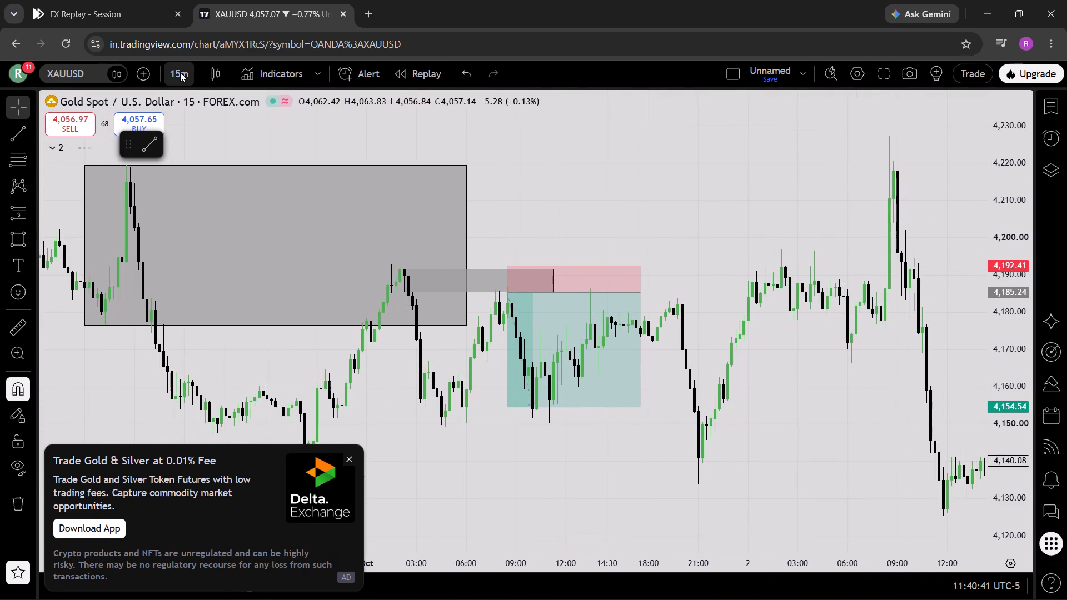
# Switch the chart to the 1 day timeframe and examine the daily price action from August to the 1D OB.
pyautogui.click(180, 72)
pyautogui.scroll(-2, 251, 255)
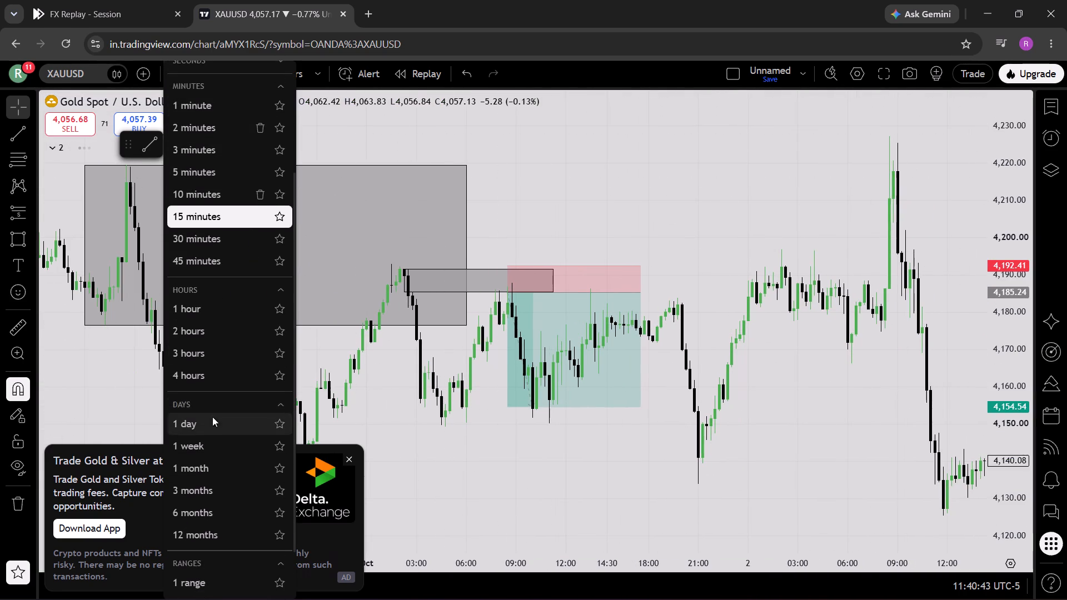
pyautogui.click(207, 424)
pyautogui.moveTo(832, 328); pyautogui.dragTo(262, 422)
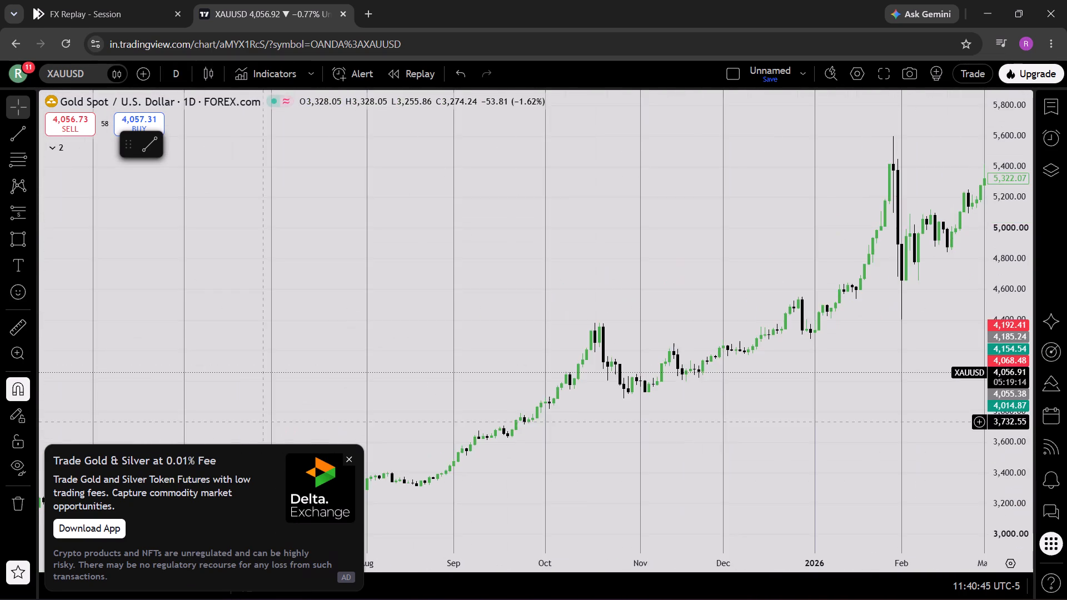
pyautogui.moveTo(691, 362); pyautogui.dragTo(239, 373)
pyautogui.moveTo(495, 322); pyautogui.dragTo(137, 300)
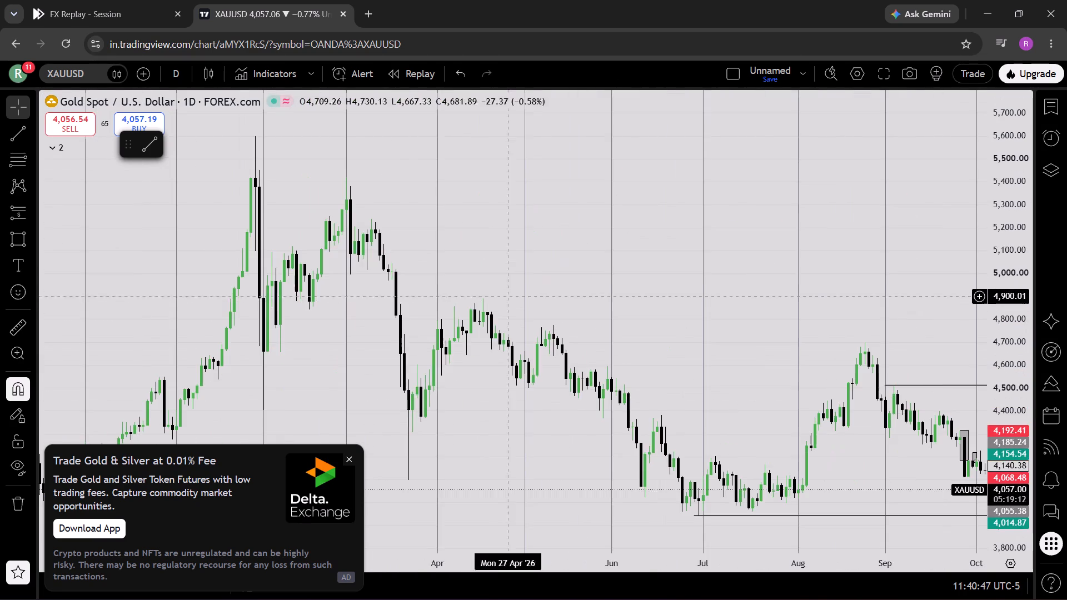
pyautogui.moveTo(533, 299); pyautogui.dragTo(122, 292)
pyautogui.moveTo(674, 237); pyautogui.dragTo(636, 231)
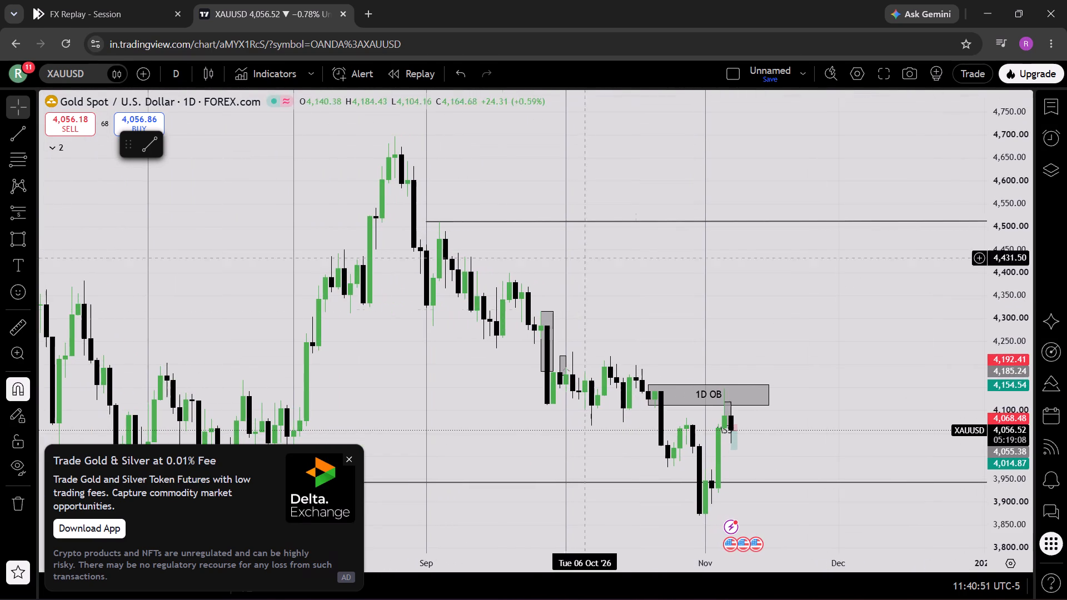
pyautogui.click(346, 457)
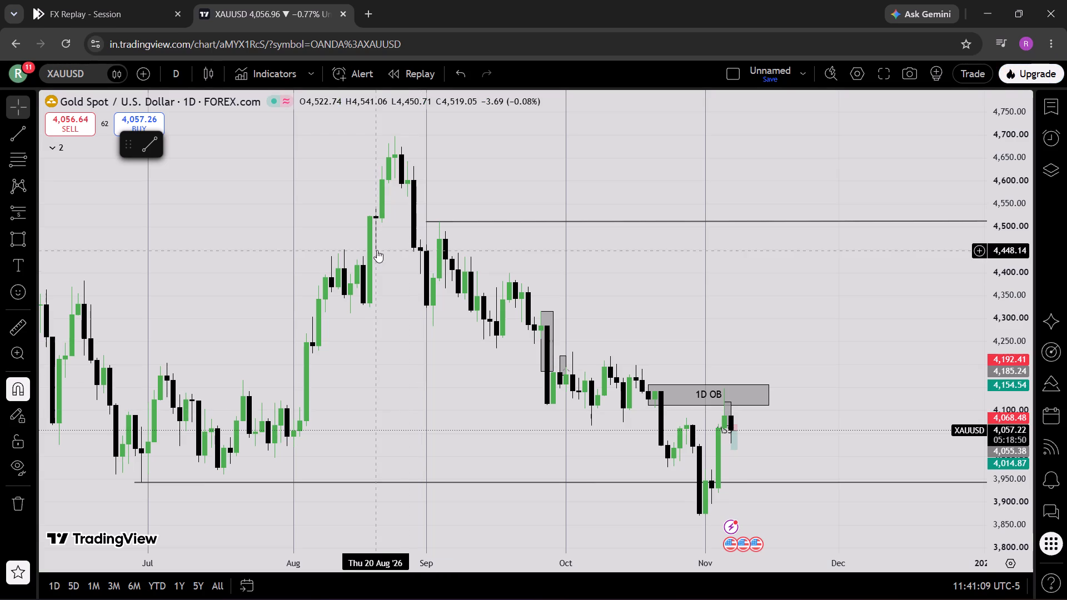
pyautogui.click(179, 70)
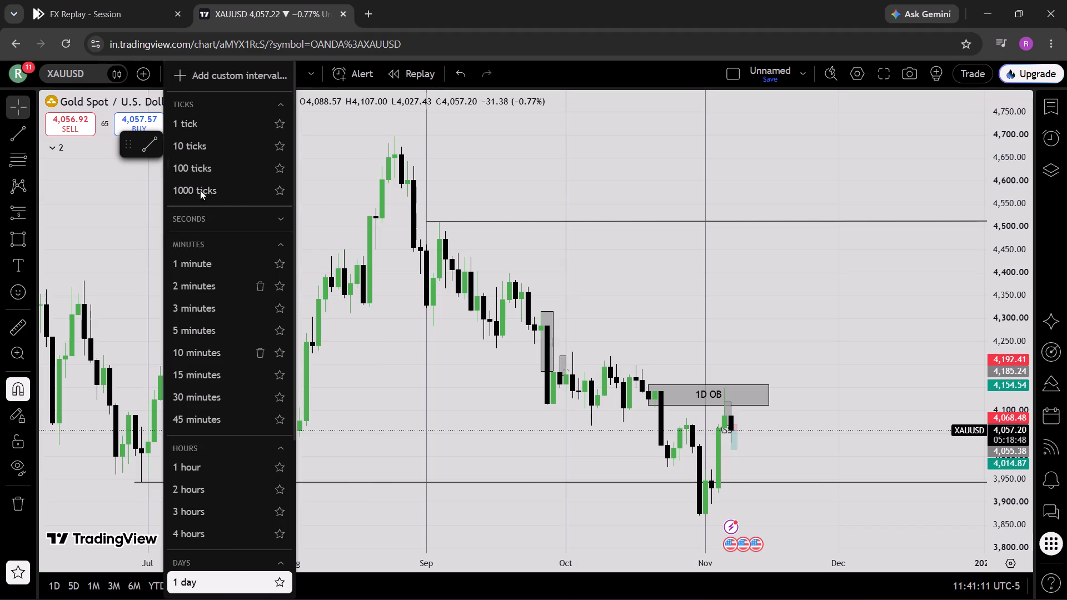
pyautogui.scroll(-1, 210, 317)
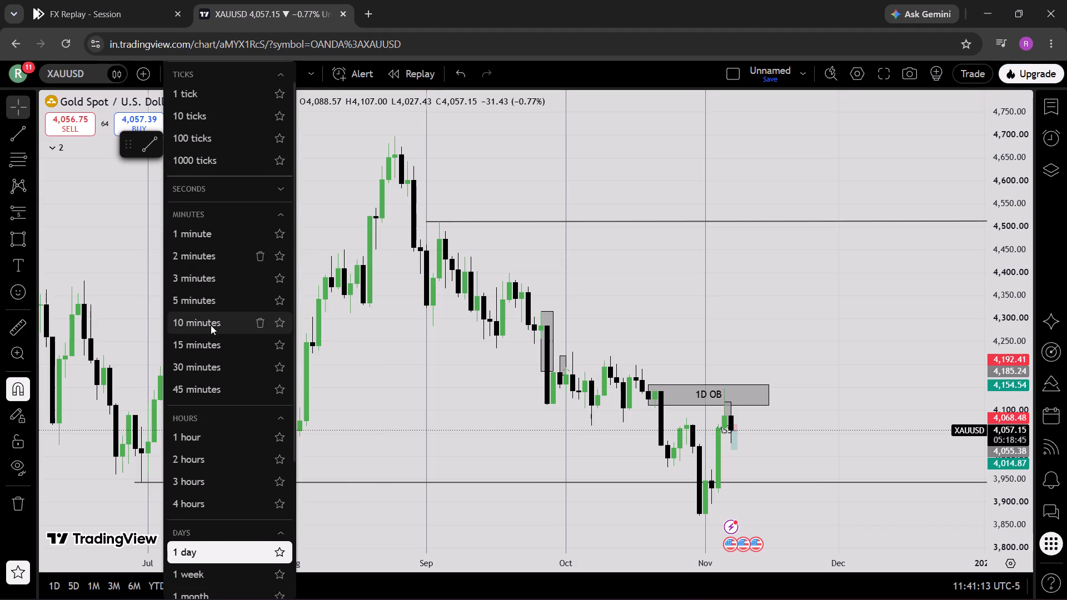
pyautogui.click(461, 414)
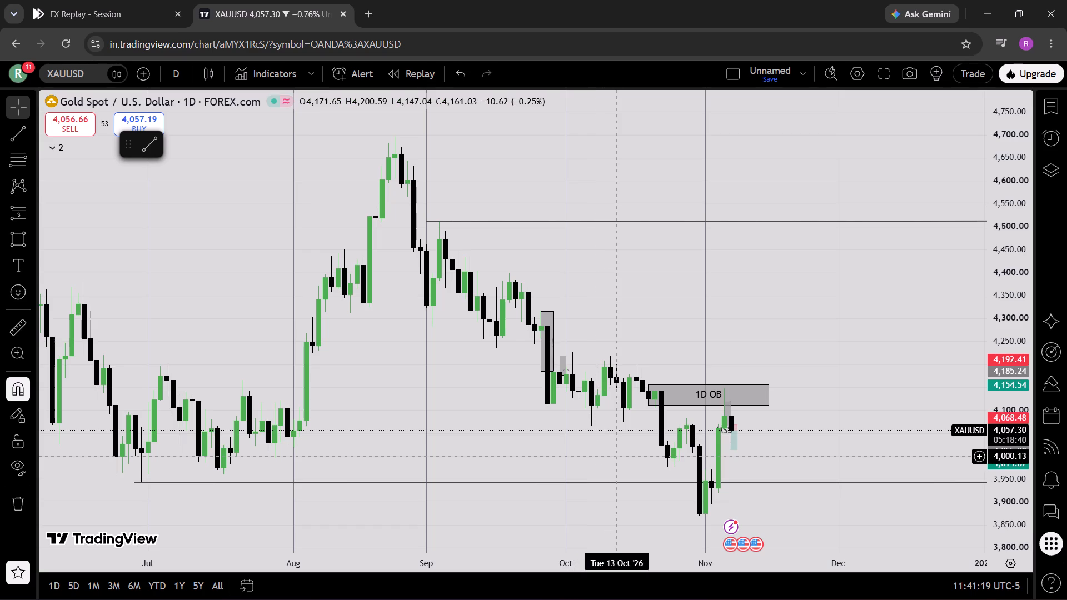
pyautogui.moveTo(615, 456); pyautogui.dragTo(580, 454)
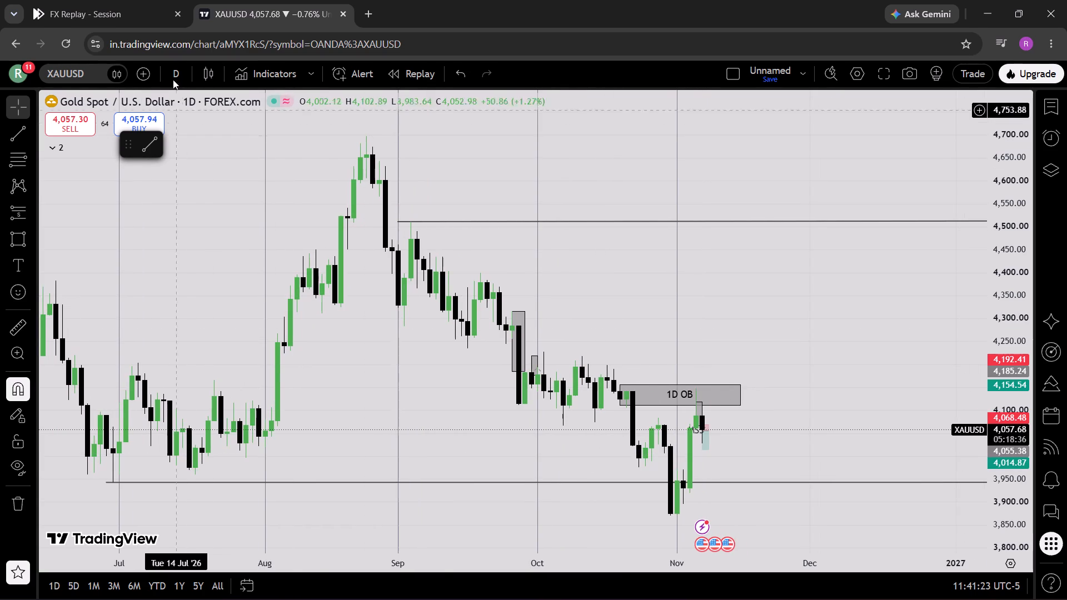
pyautogui.click(173, 73)
pyautogui.click(145, 211)
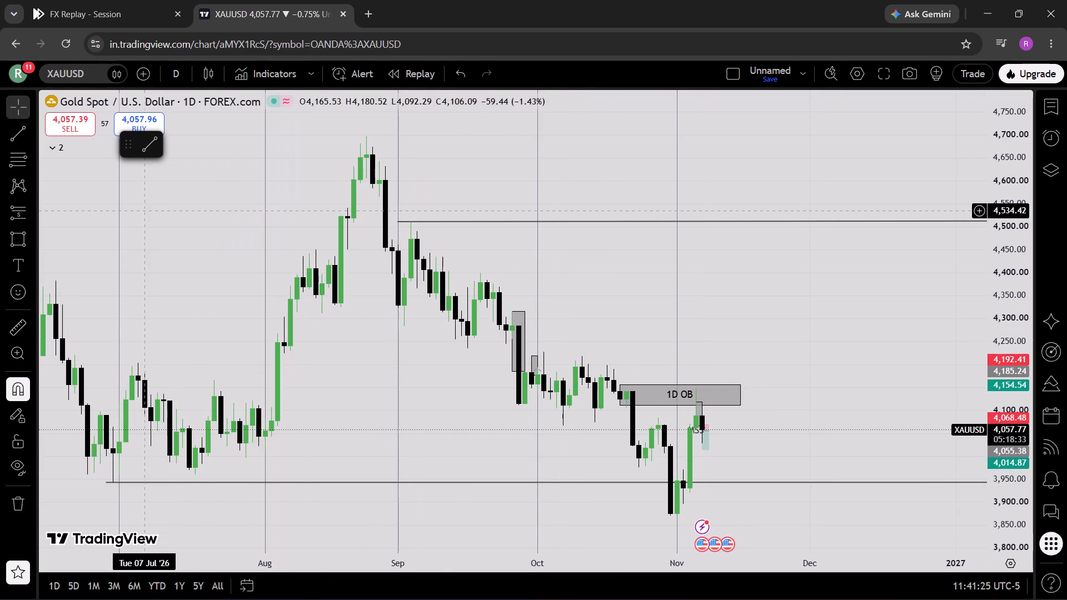
pyautogui.moveTo(610, 306); pyautogui.dragTo(525, 291)
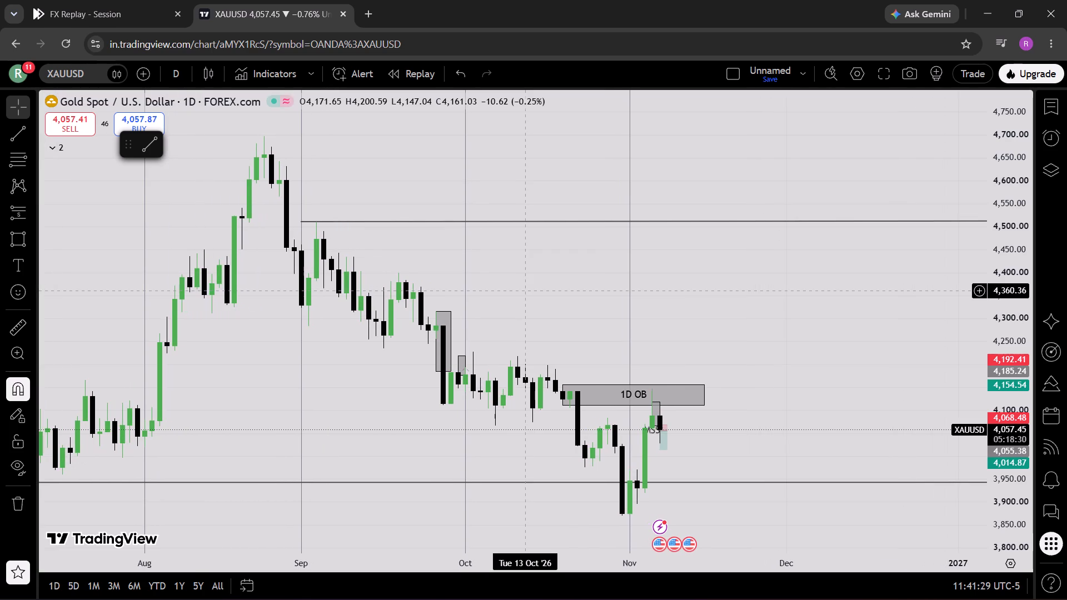
pyautogui.moveTo(555, 279); pyautogui.dragTo(459, 282)
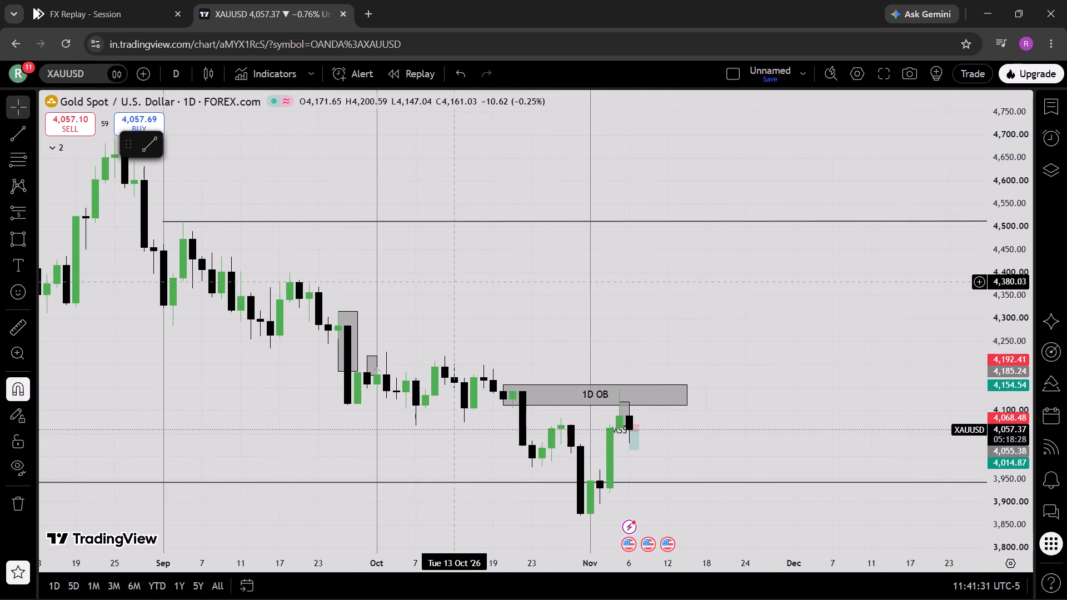
# On the 4-hour timeframe, draw a rectangle from 4,227.14 to 4,166.18 at 06:00 on 2 October and extend it to 14:00 on 5 October.
pyautogui.click(177, 80)
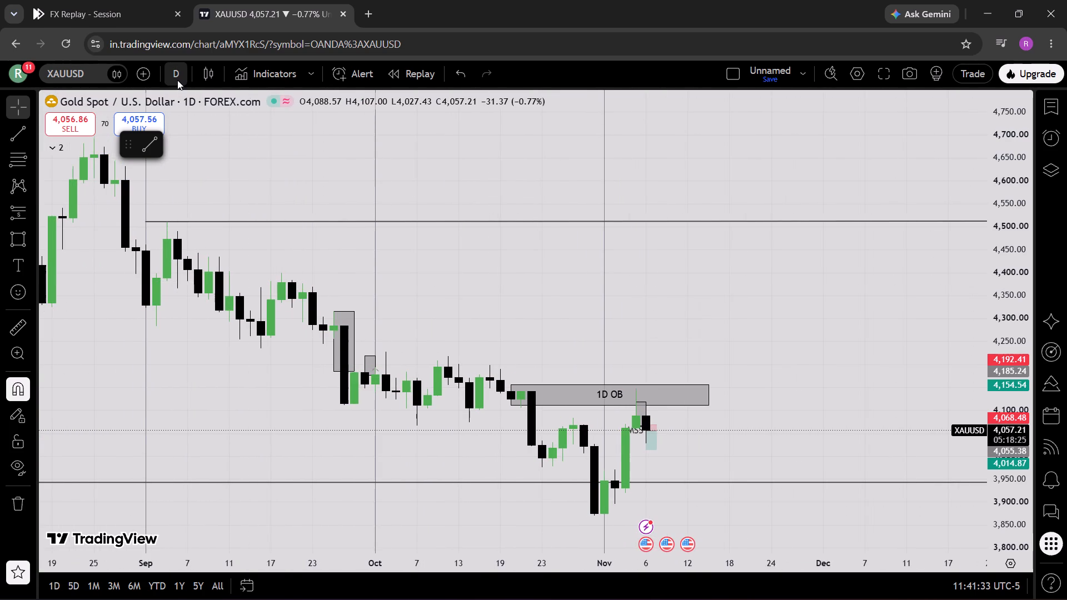
pyautogui.scroll(-1, 202, 386)
pyautogui.click(208, 473)
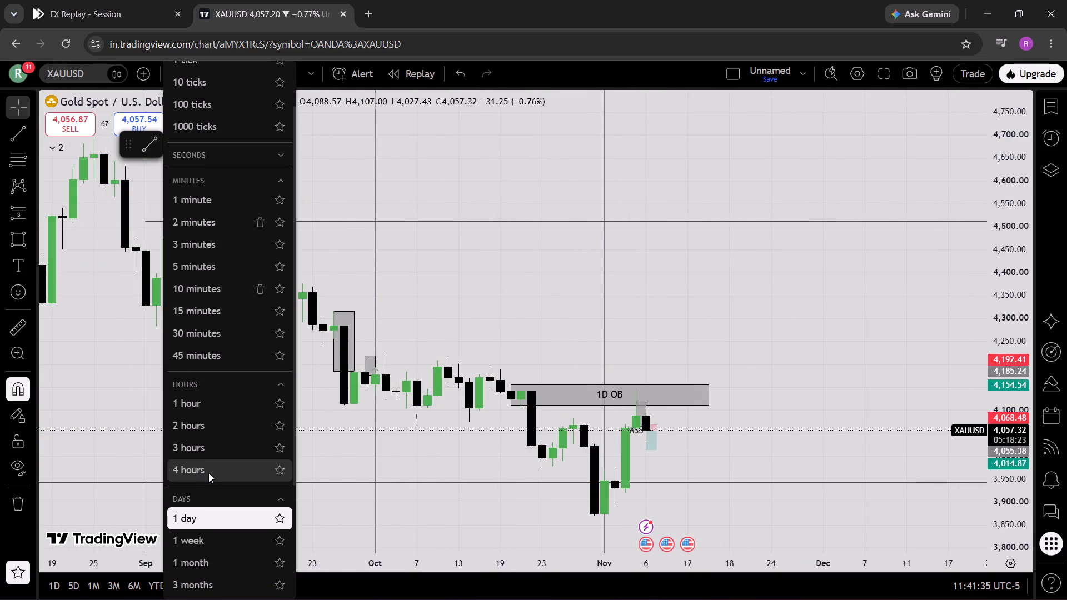
pyautogui.moveTo(208, 473); pyautogui.dragTo(687, 478)
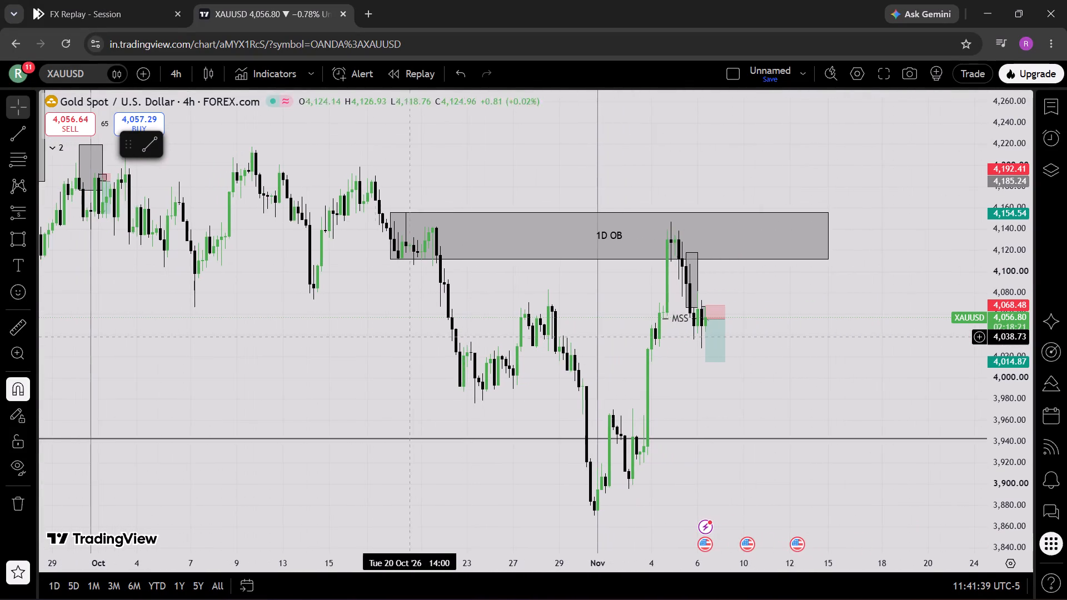
pyautogui.moveTo(376, 338); pyautogui.dragTo(882, 351)
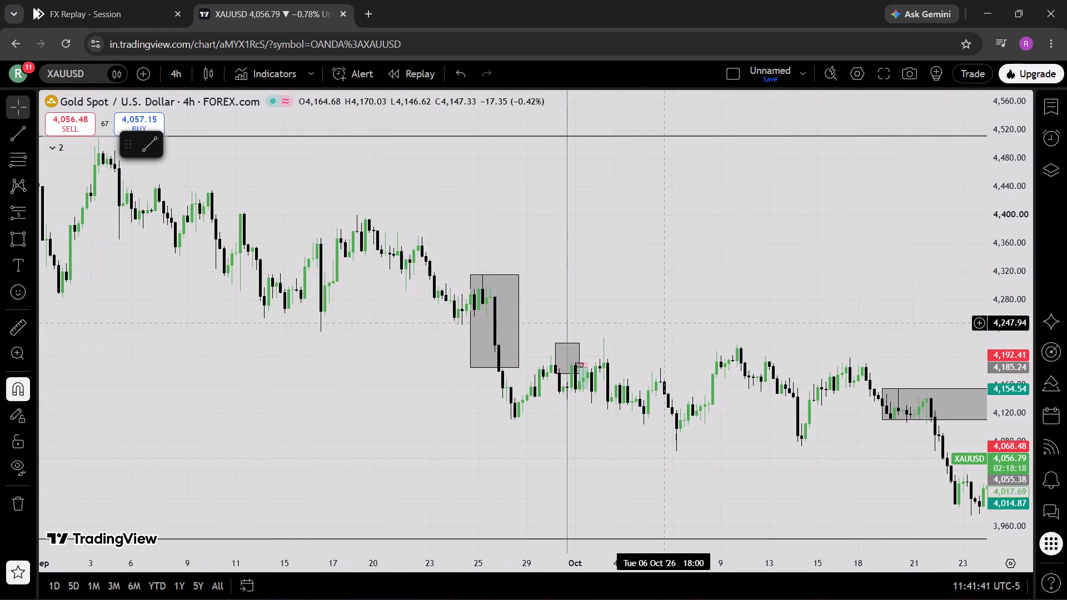
pyautogui.hscroll(-1, 665, 323)
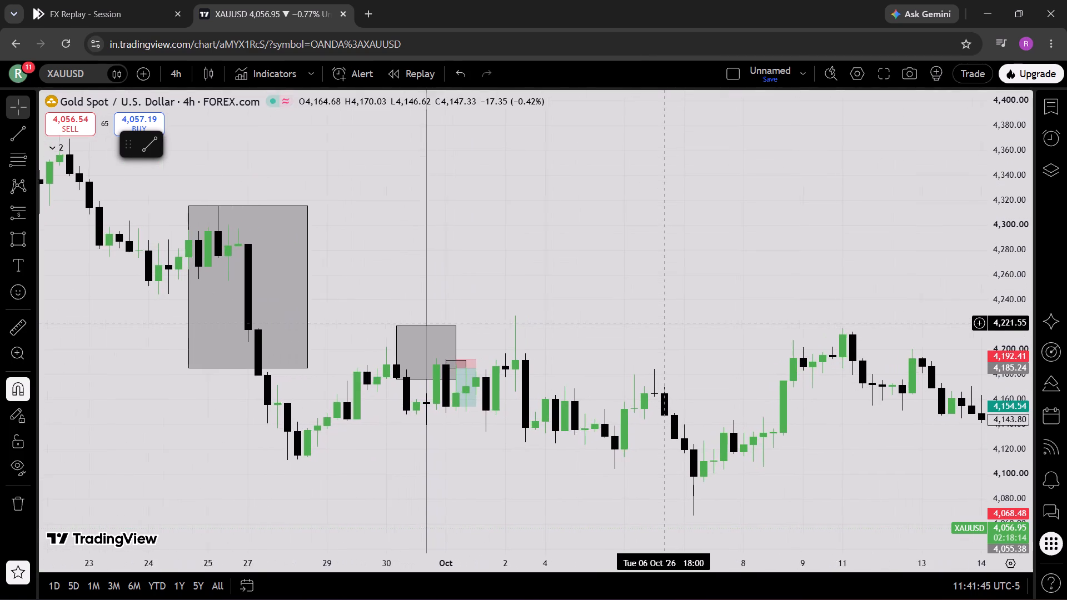
pyautogui.moveTo(665, 323); pyautogui.dragTo(558, 319)
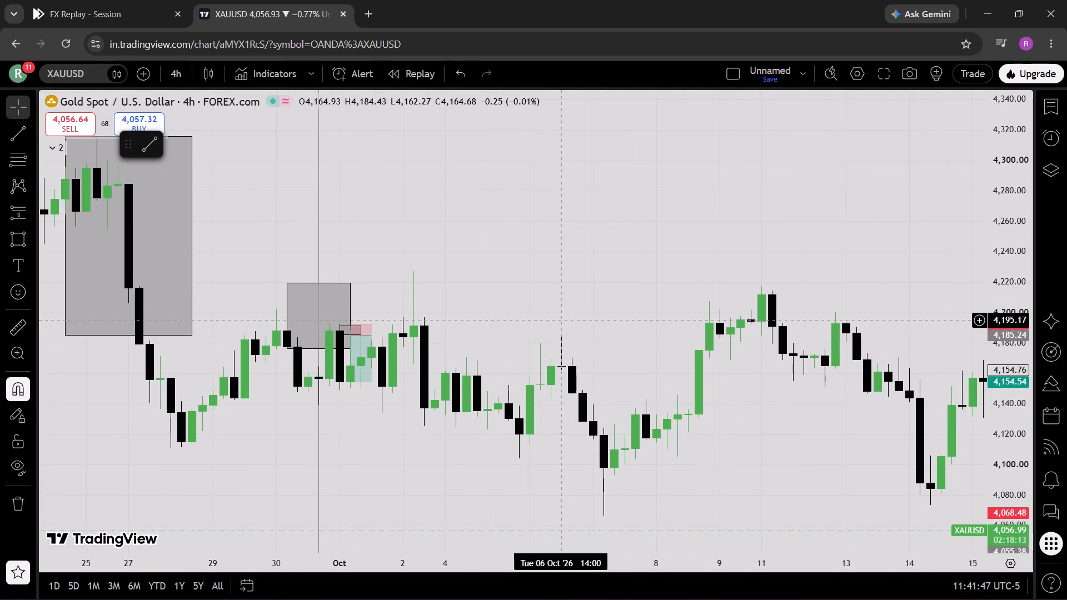
pyautogui.moveTo(560, 317); pyautogui.dragTo(477, 307)
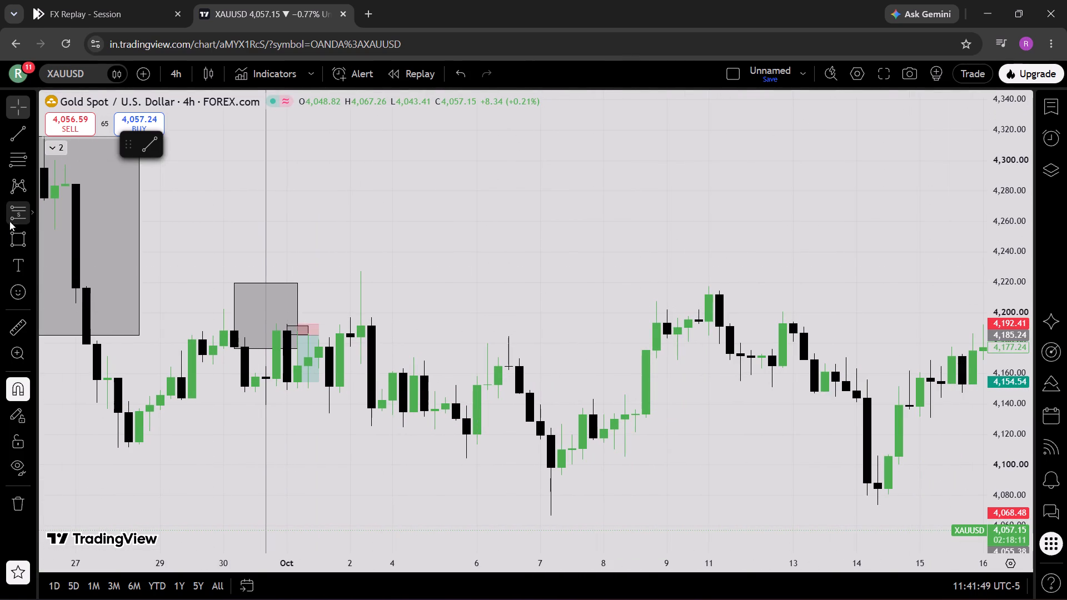
pyautogui.click(11, 234)
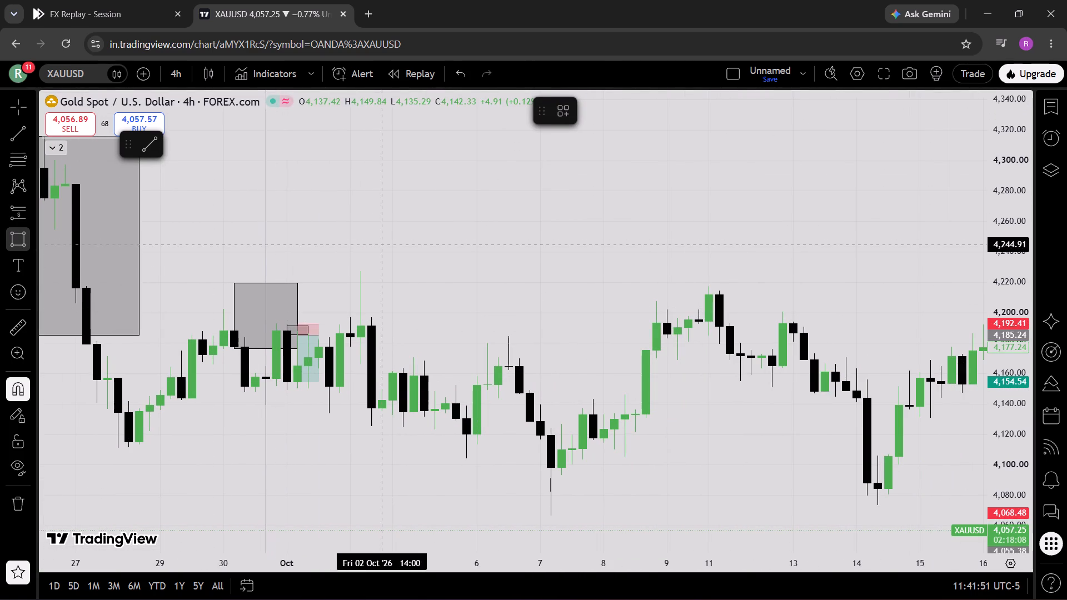
pyautogui.moveTo(356, 253); pyautogui.dragTo(361, 360)
pyautogui.click(361, 360)
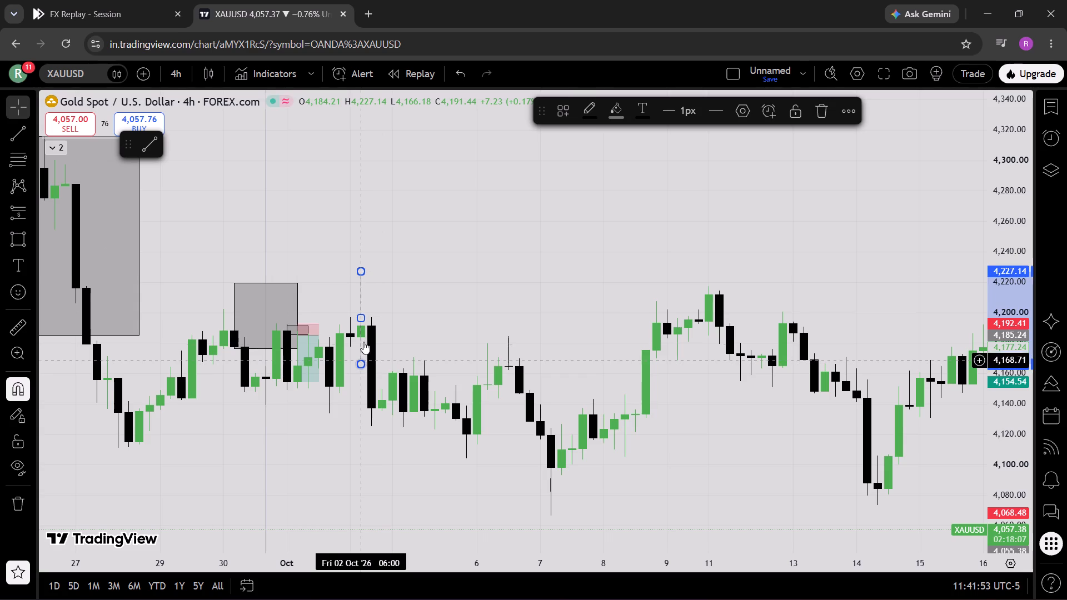
pyautogui.moveTo(364, 319); pyautogui.dragTo(441, 332)
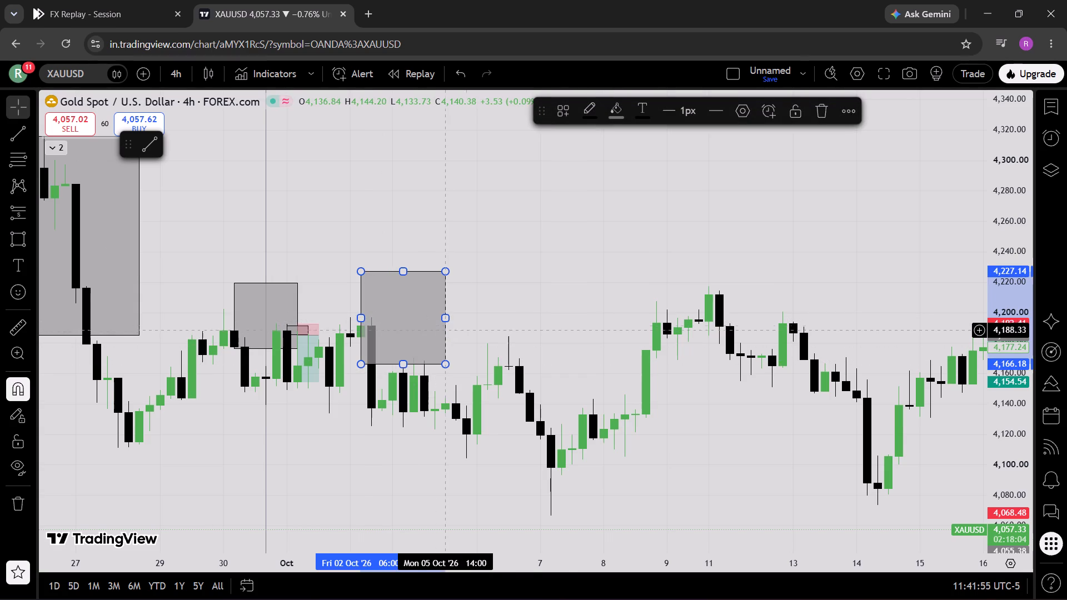
pyautogui.click(521, 306)
# Switch to the 15-minute timeframe and examine how price reacts at the new rectangle's lower edge on 5 October.
pyautogui.click(182, 75)
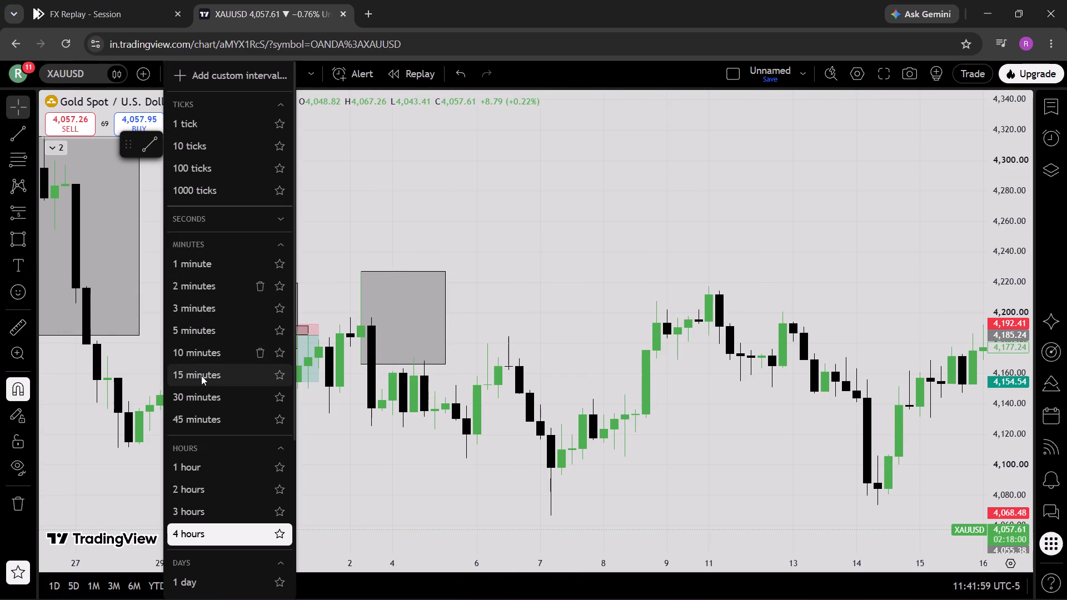
pyautogui.click(201, 376)
pyautogui.moveTo(201, 376); pyautogui.dragTo(800, 378)
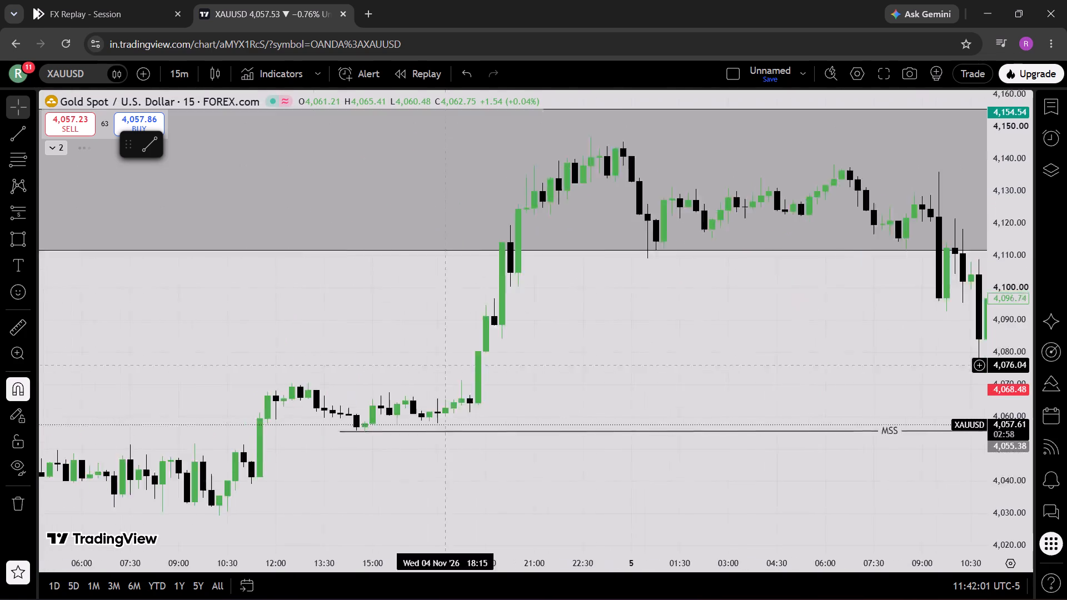
pyautogui.moveTo(800, 378); pyautogui.dragTo(947, 363)
pyautogui.moveTo(236, 338); pyautogui.dragTo(987, 296)
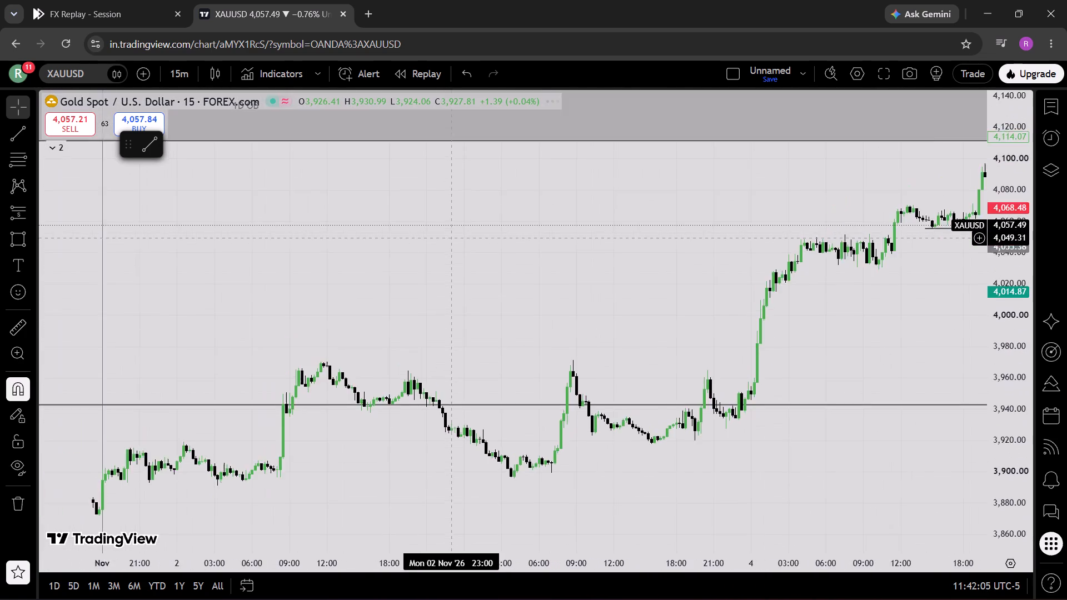
pyautogui.moveTo(204, 296); pyautogui.dragTo(289, 291)
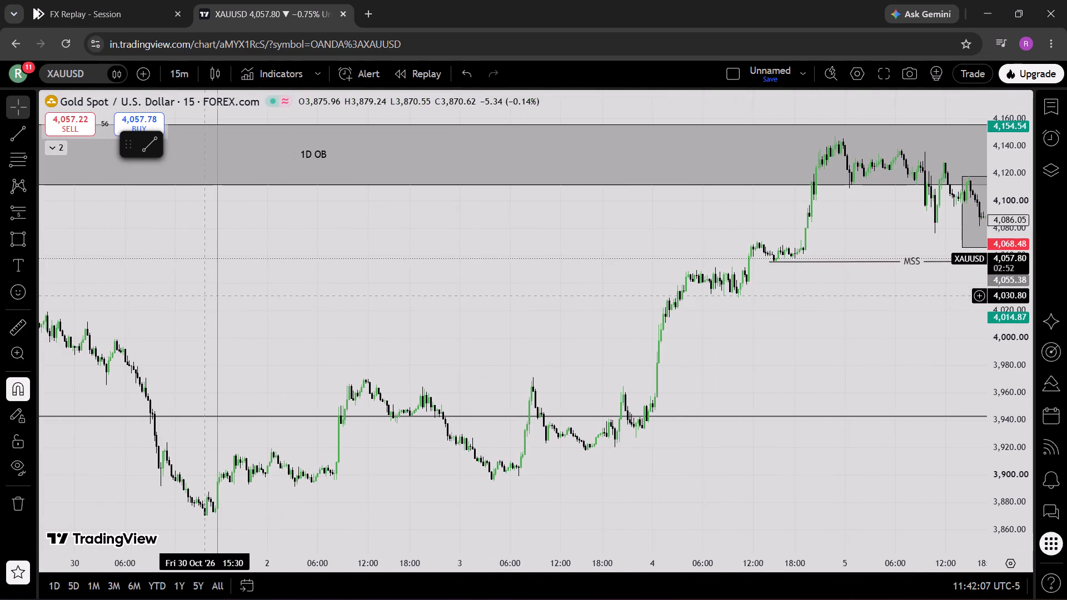
pyautogui.moveTo(289, 291); pyautogui.dragTo(1066, 287)
pyautogui.moveTo(433, 251); pyautogui.dragTo(645, 273)
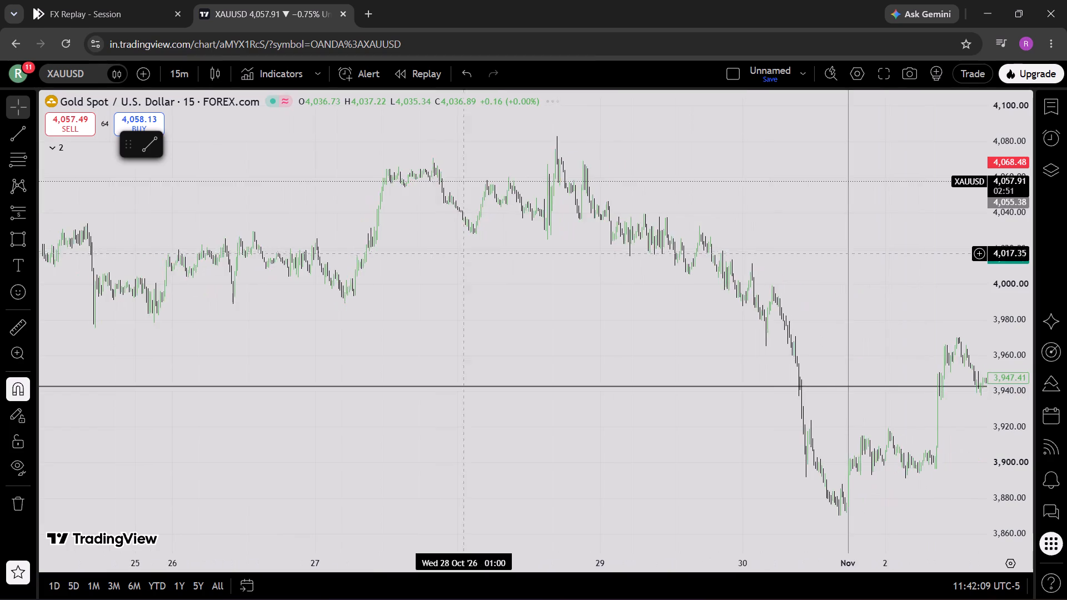
pyautogui.moveTo(645, 273); pyautogui.dragTo(814, 293)
pyautogui.moveTo(408, 289); pyautogui.dragTo(842, 297)
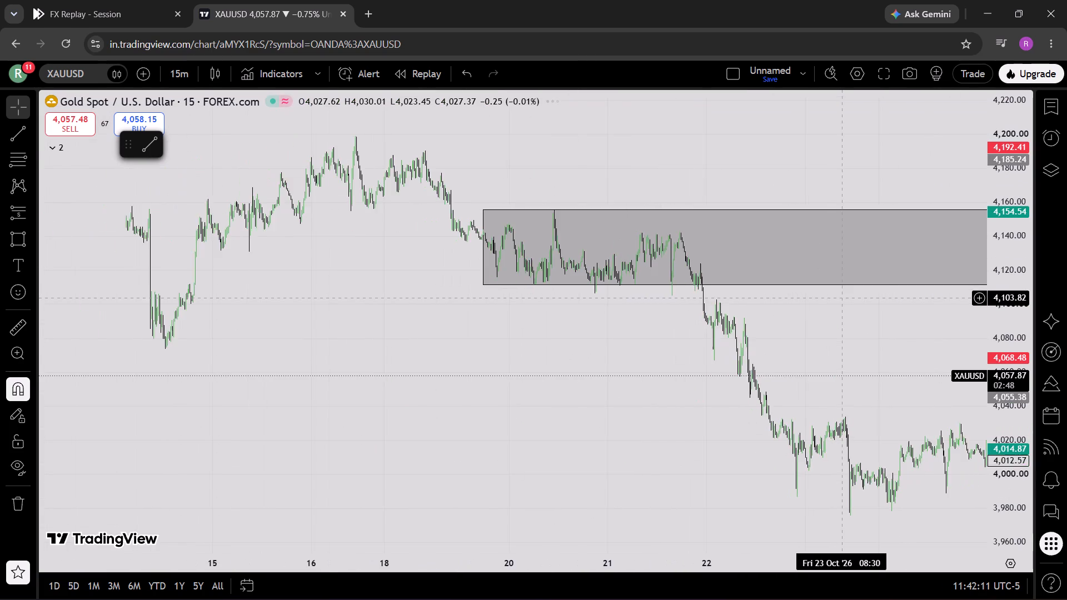
pyautogui.moveTo(407, 406); pyautogui.dragTo(953, 400)
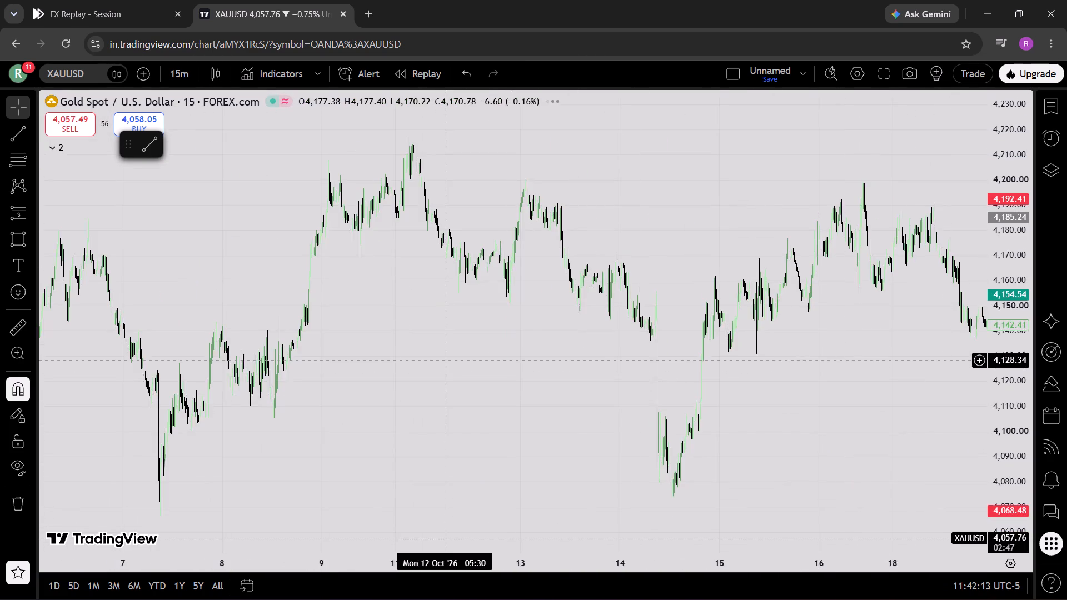
pyautogui.moveTo(446, 360); pyautogui.dragTo(968, 331)
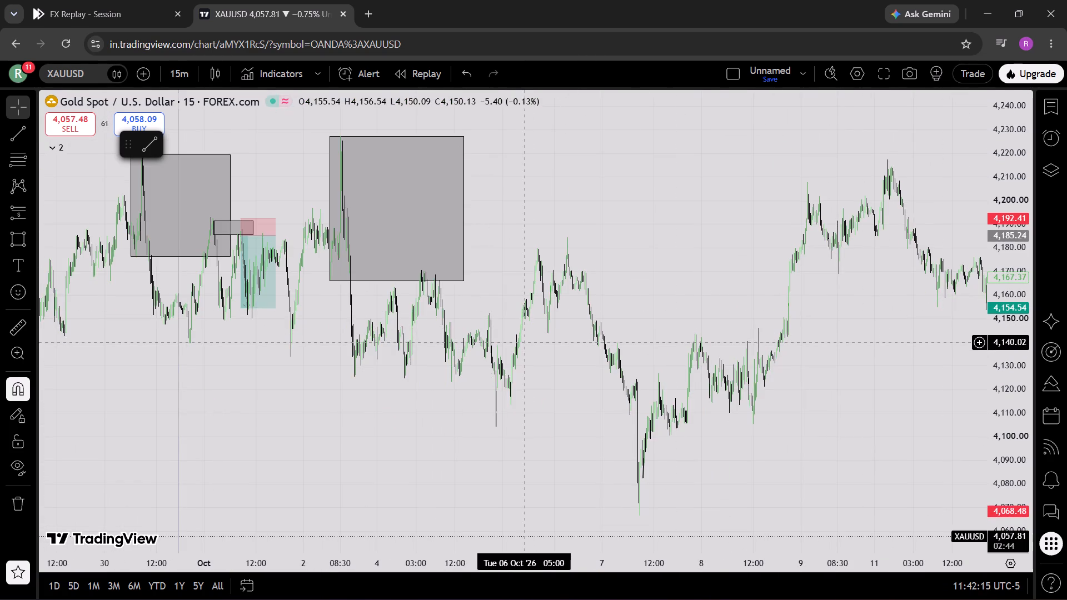
pyautogui.moveTo(494, 305); pyautogui.dragTo(704, 303)
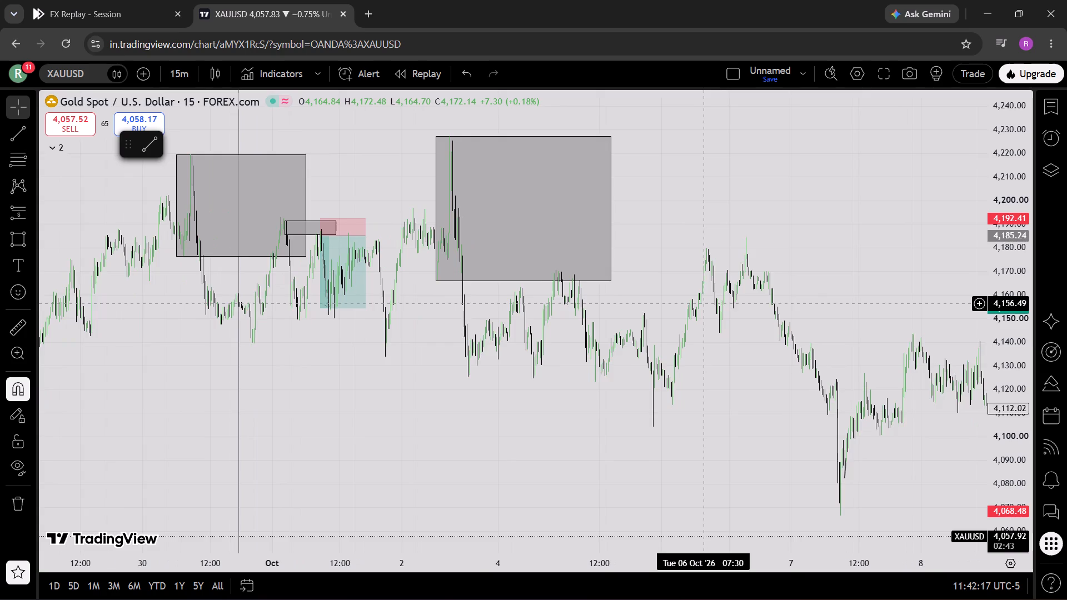
pyautogui.scroll(1, 704, 303)
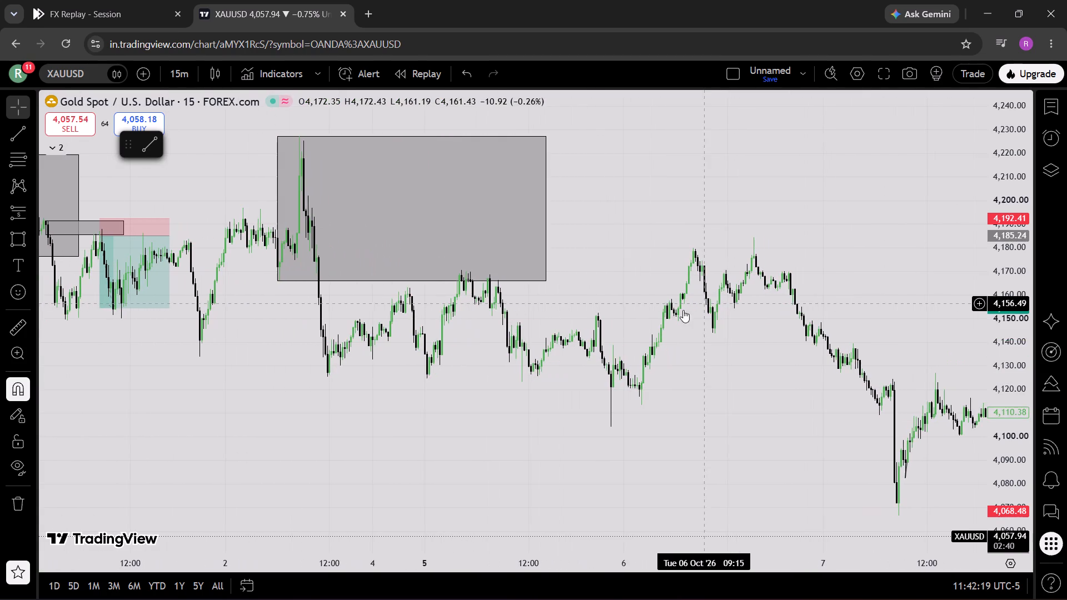
pyautogui.moveTo(447, 395); pyautogui.dragTo(568, 371)
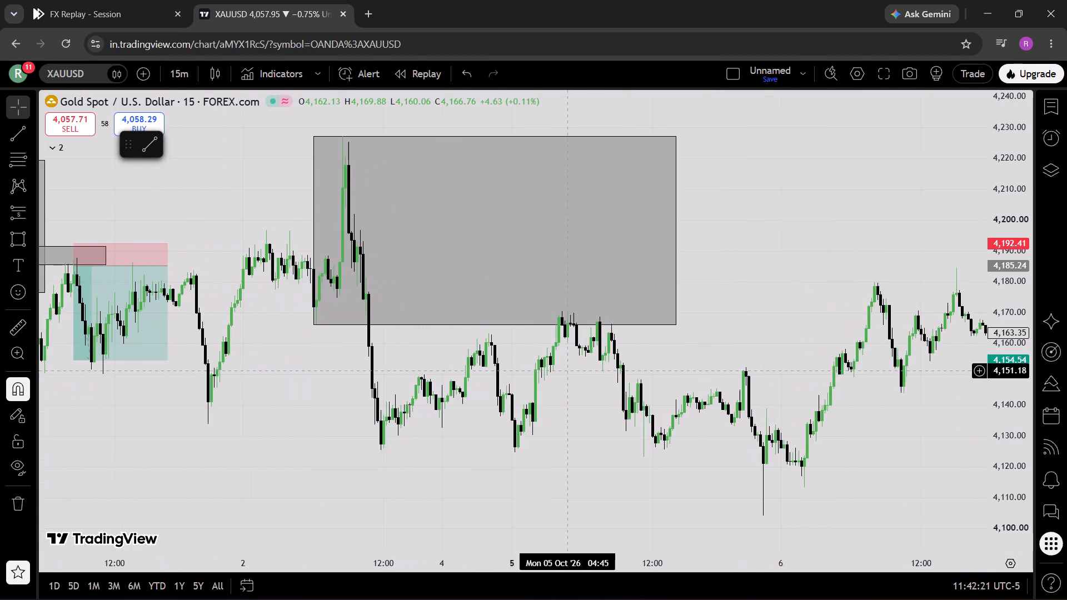
pyautogui.scroll(2, 568, 371)
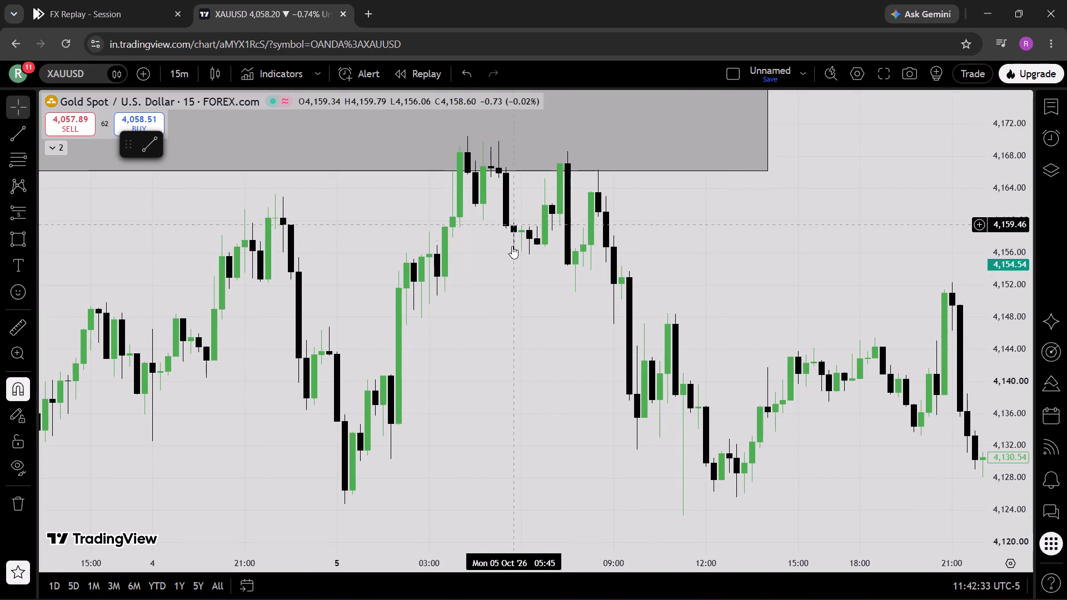
pyautogui.moveTo(518, 314); pyautogui.dragTo(484, 313)
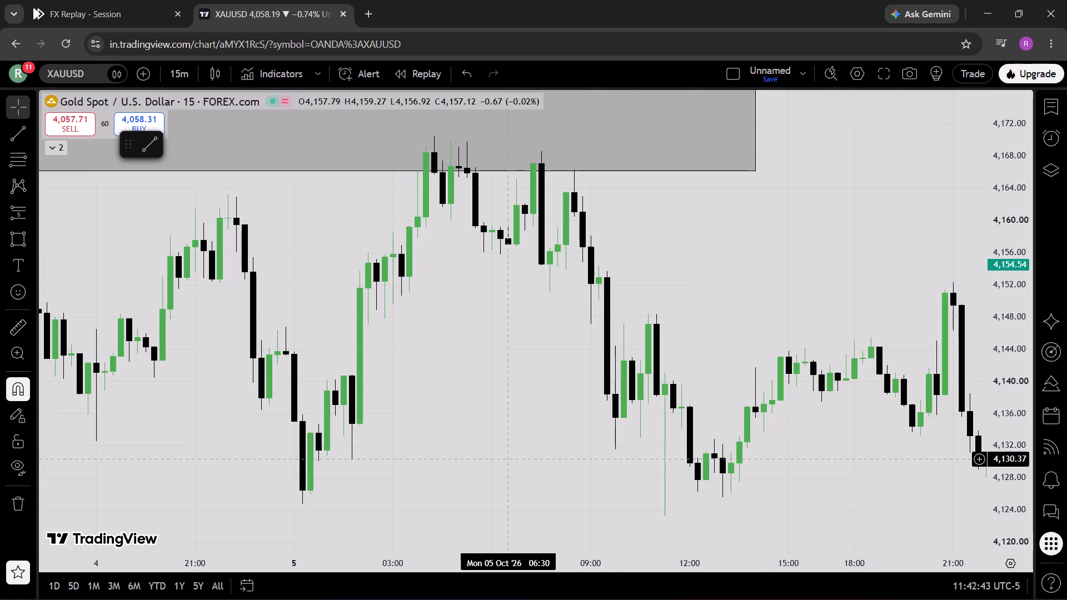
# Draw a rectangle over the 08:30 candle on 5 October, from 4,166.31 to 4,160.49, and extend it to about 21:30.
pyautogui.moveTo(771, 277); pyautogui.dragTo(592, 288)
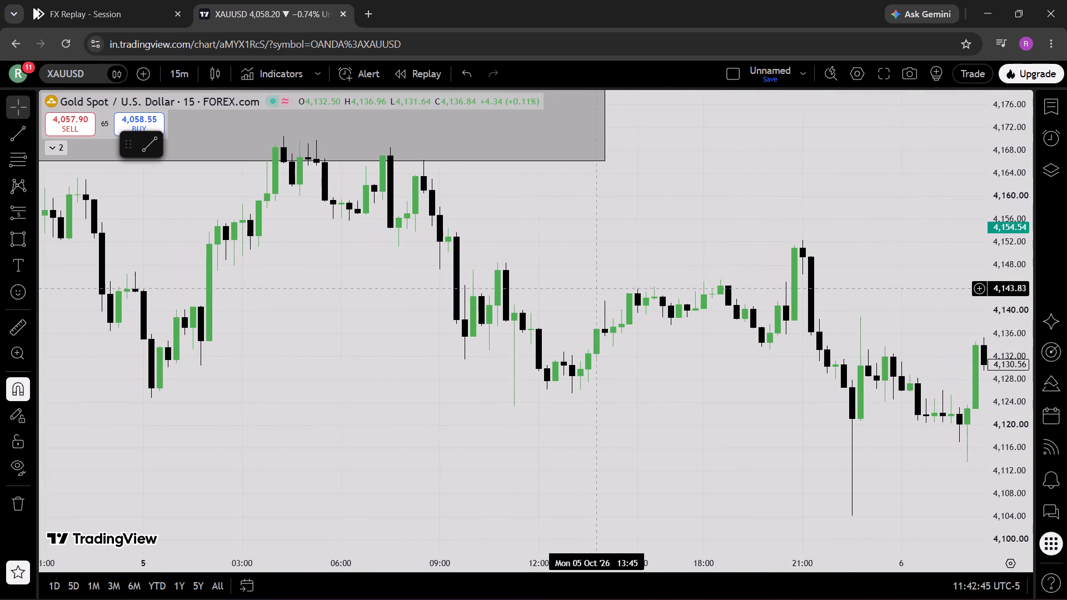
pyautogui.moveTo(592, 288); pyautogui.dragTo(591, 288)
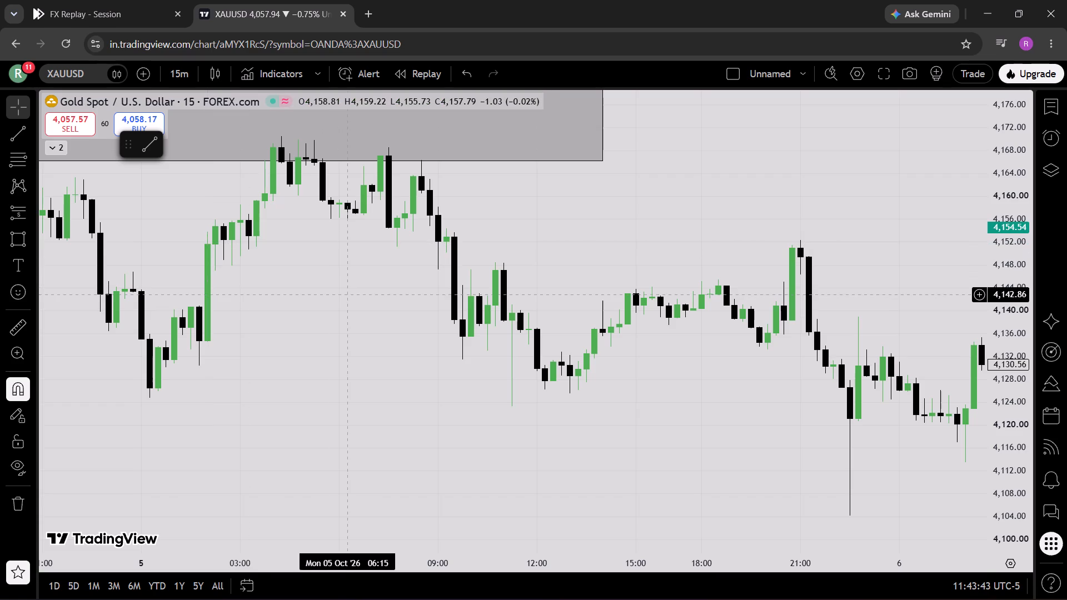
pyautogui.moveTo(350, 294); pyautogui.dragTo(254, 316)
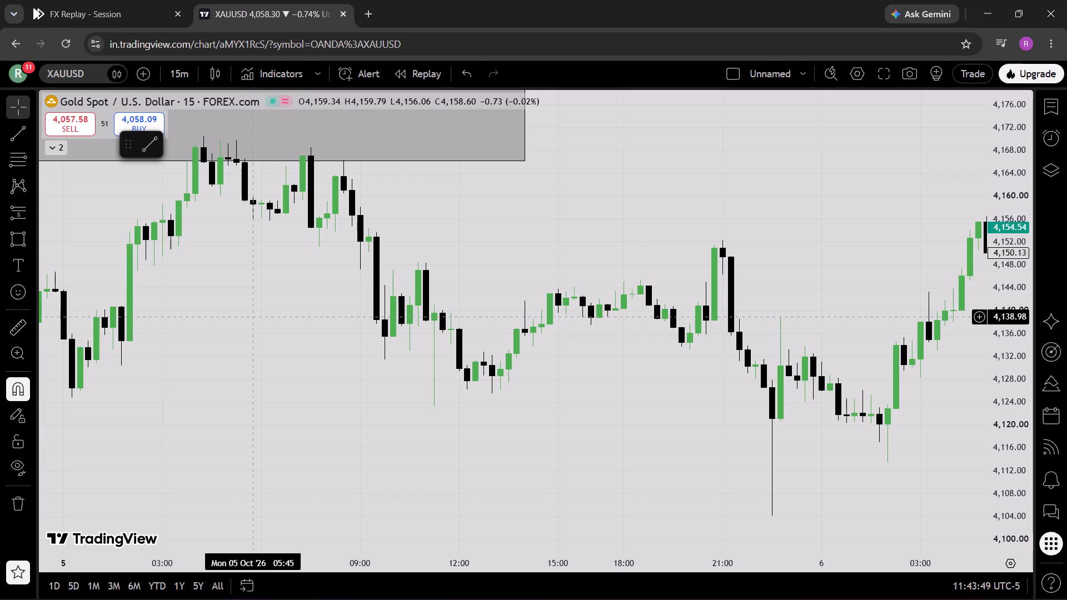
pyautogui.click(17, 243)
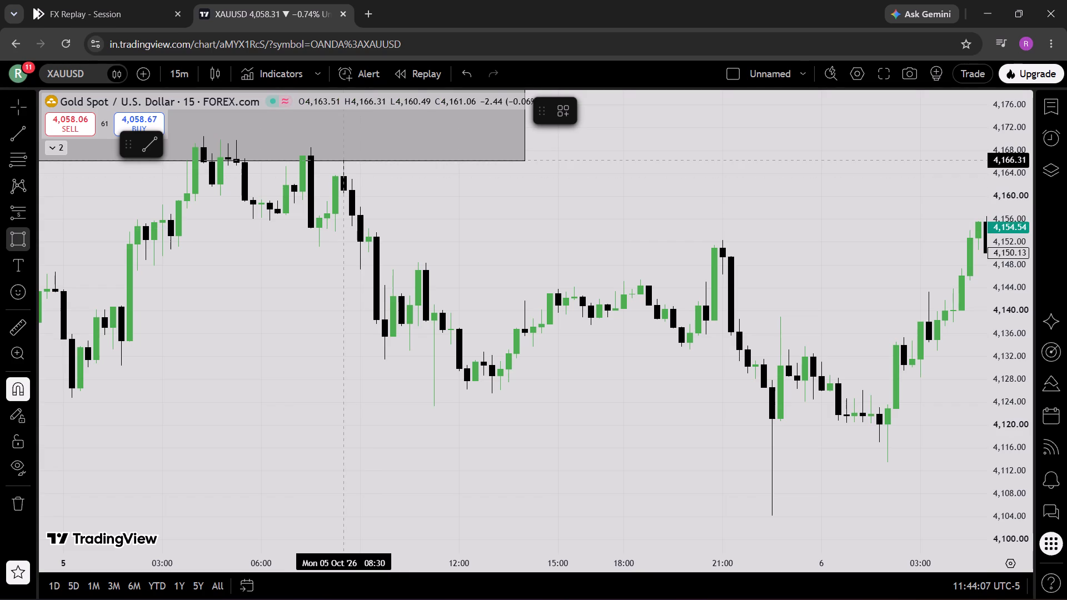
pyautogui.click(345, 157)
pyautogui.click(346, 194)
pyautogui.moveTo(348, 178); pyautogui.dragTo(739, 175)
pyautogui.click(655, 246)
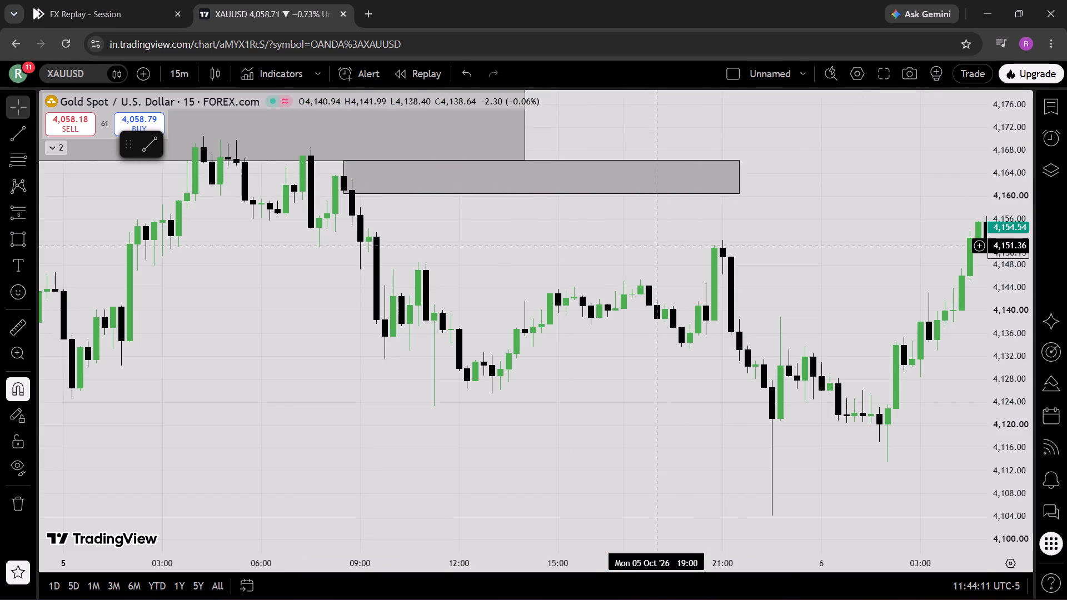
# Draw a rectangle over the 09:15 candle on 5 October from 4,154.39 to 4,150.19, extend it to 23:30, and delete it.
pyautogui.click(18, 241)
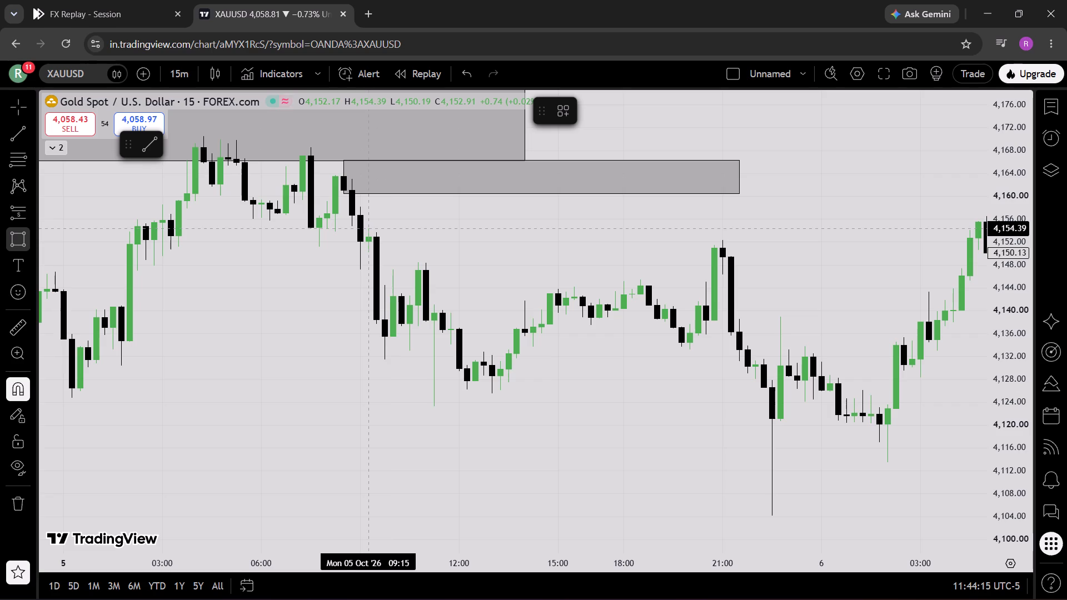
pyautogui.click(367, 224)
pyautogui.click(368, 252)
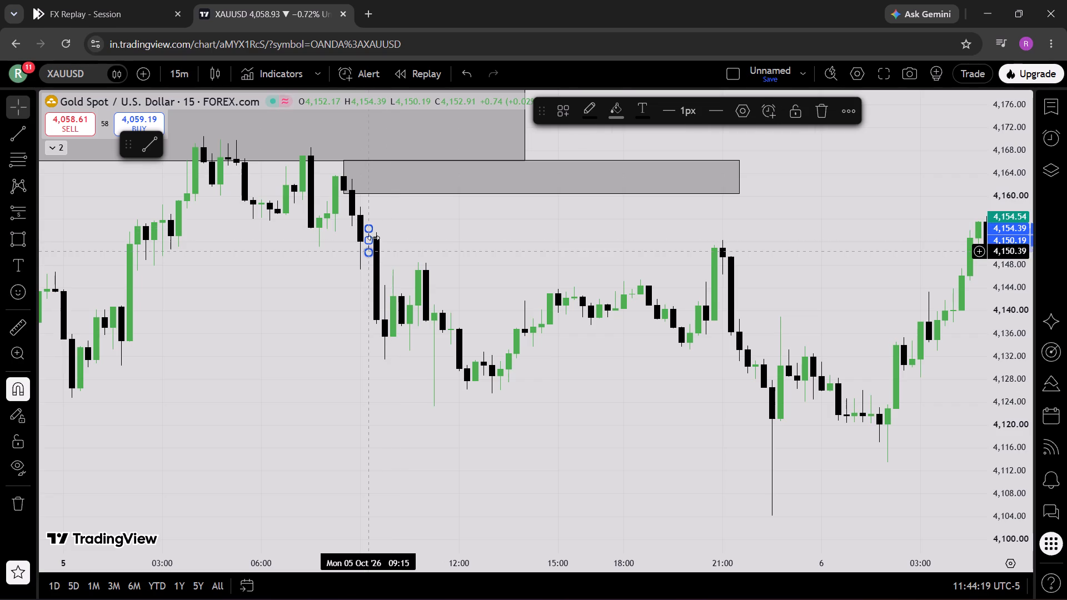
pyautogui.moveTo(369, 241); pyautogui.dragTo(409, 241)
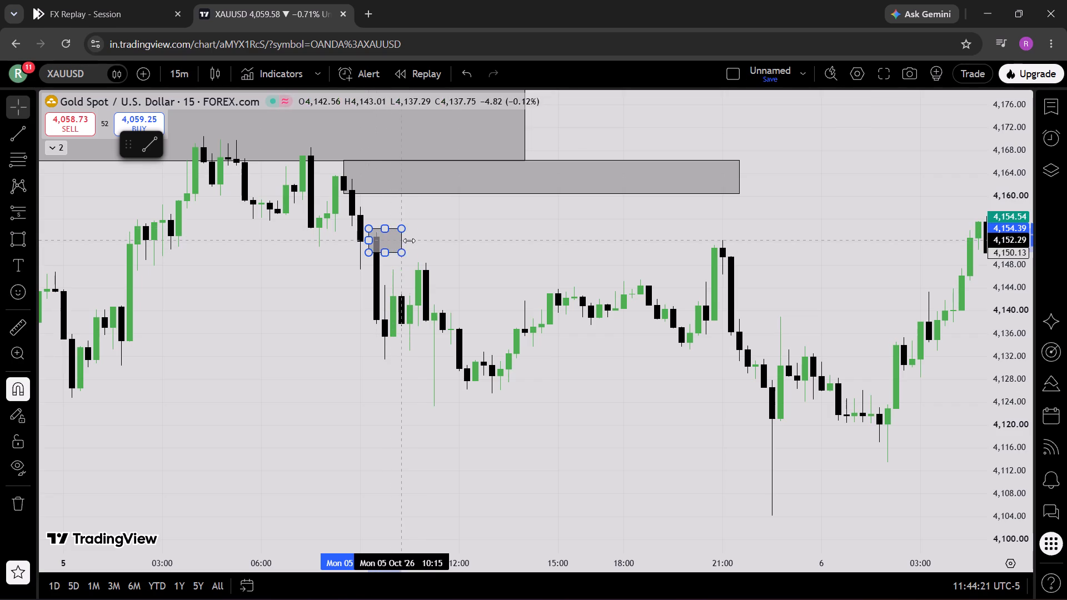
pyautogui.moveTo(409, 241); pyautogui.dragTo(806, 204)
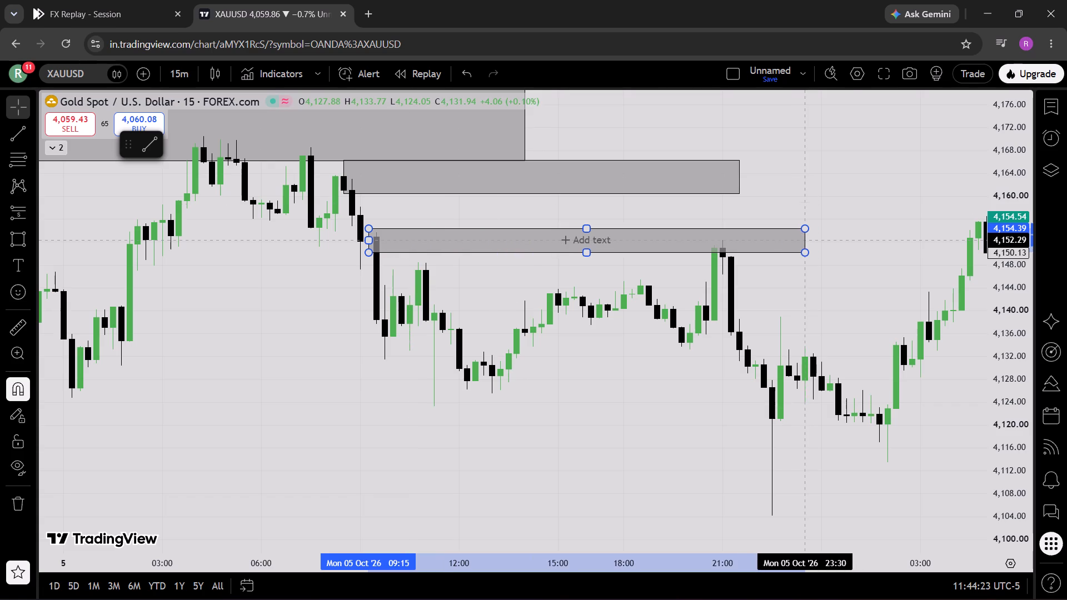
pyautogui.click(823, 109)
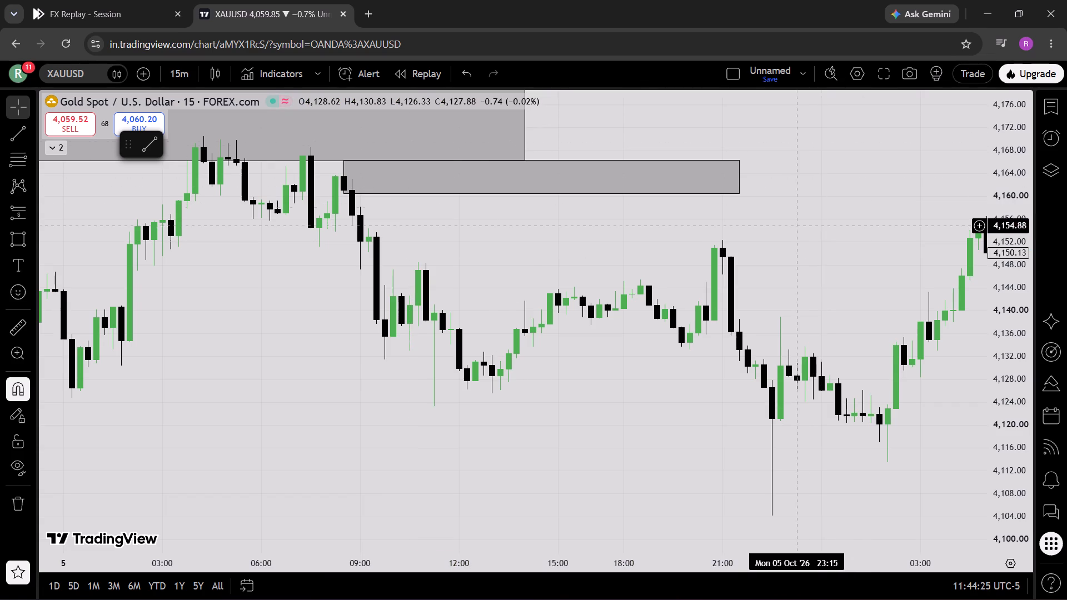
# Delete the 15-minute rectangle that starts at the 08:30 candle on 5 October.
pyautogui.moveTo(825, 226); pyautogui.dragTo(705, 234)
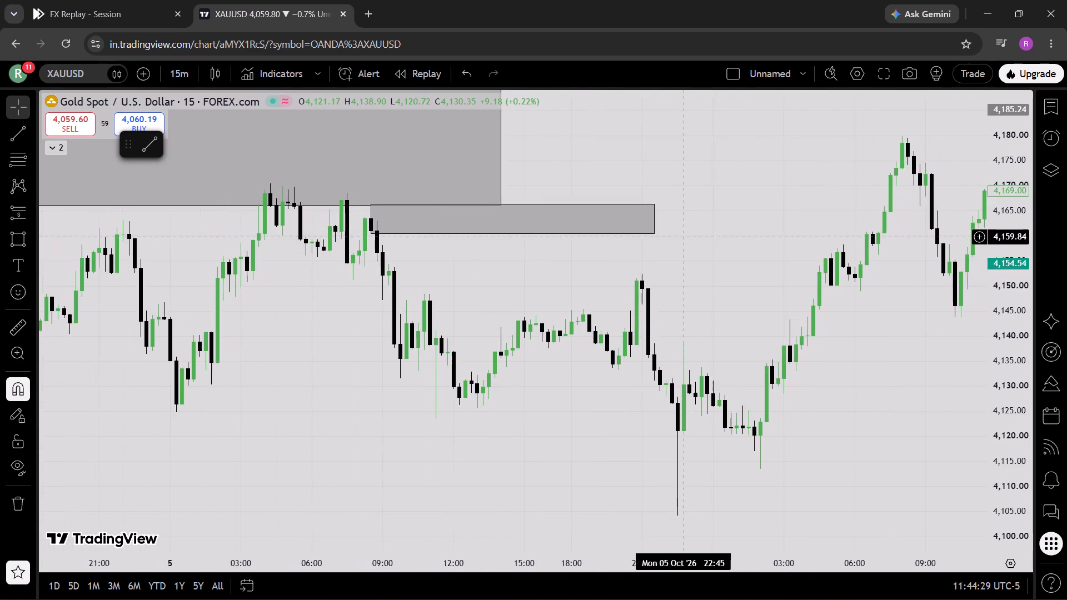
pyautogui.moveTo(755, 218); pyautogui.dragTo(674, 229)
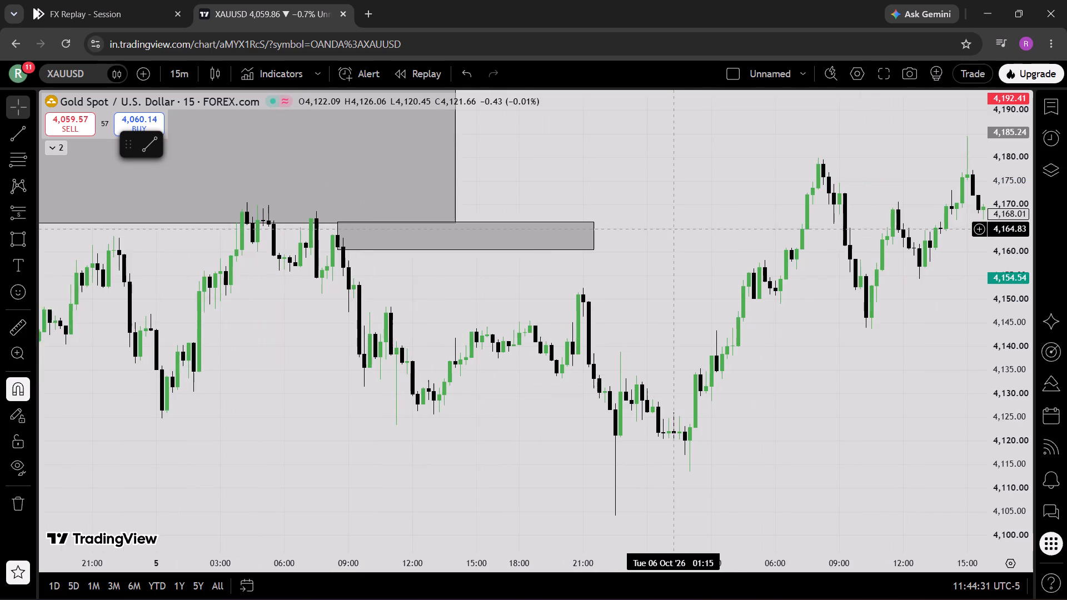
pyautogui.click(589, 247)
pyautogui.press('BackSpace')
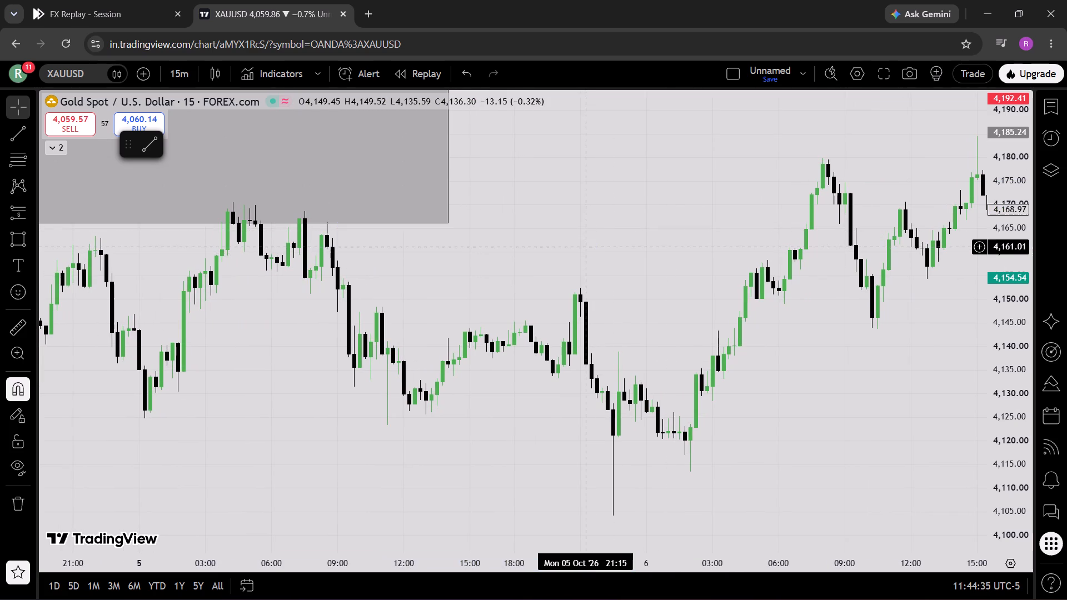
# Switch to the 4-hour timeframe and examine gold's price action from the early October rectangles through late October.
pyautogui.moveTo(685, 237); pyautogui.dragTo(495, 244)
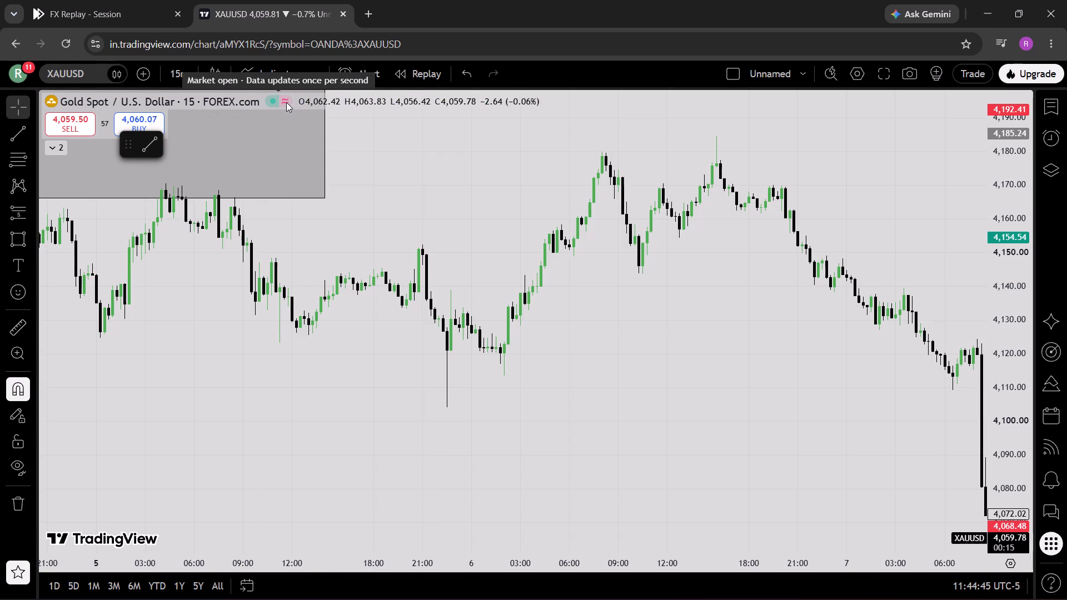
pyautogui.click(179, 68)
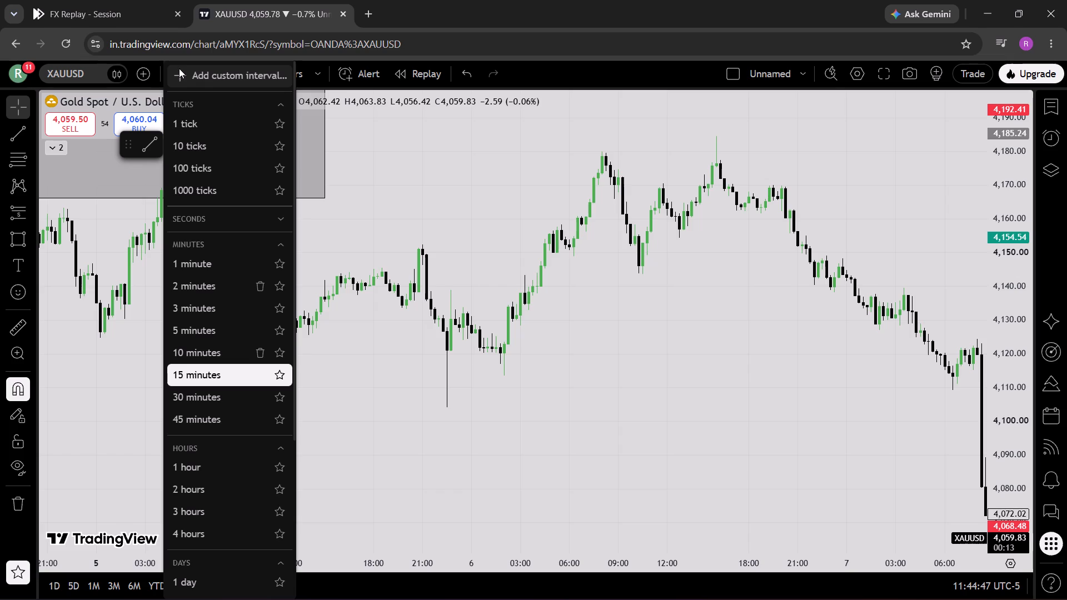
pyautogui.scroll(-1, 186, 203)
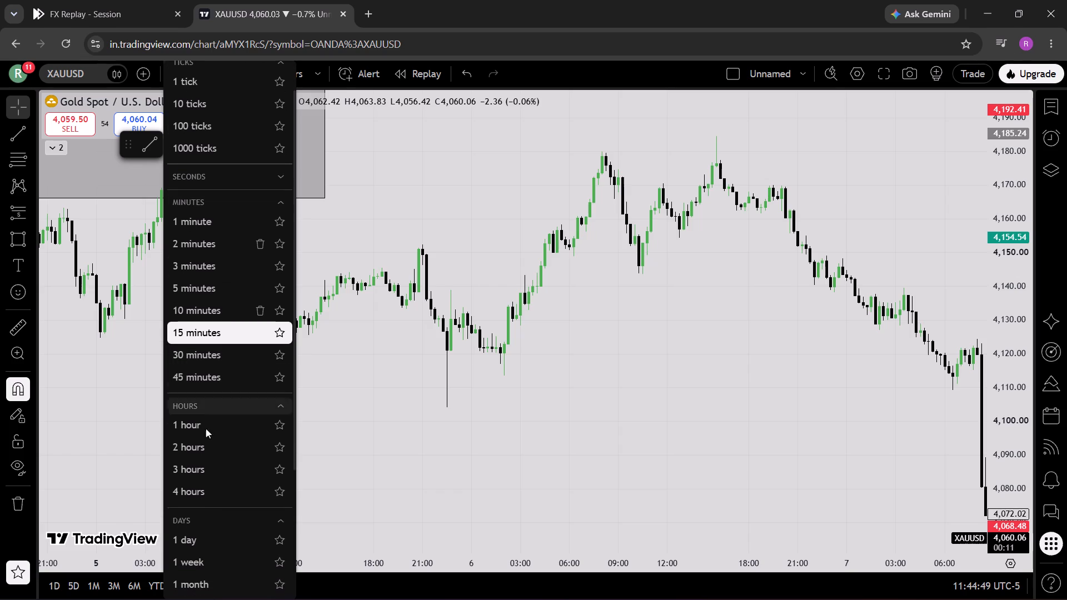
pyautogui.click(206, 494)
pyautogui.moveTo(761, 324); pyautogui.dragTo(92, 427)
pyautogui.moveTo(695, 370); pyautogui.dragTo(244, 390)
pyautogui.moveTo(689, 311); pyautogui.dragTo(649, 307)
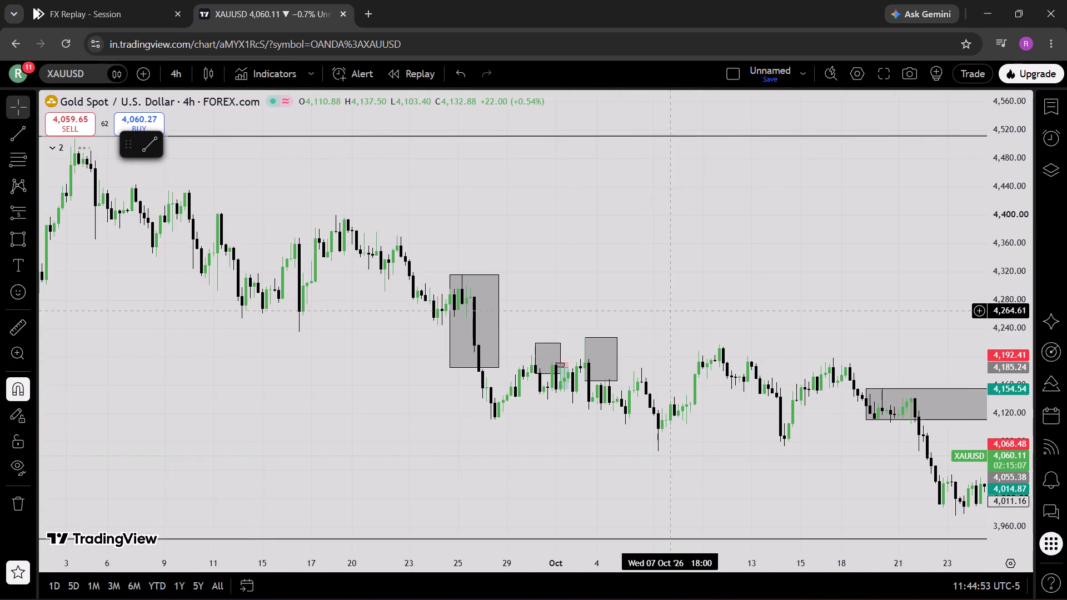
pyautogui.moveTo(649, 307); pyautogui.dragTo(638, 302)
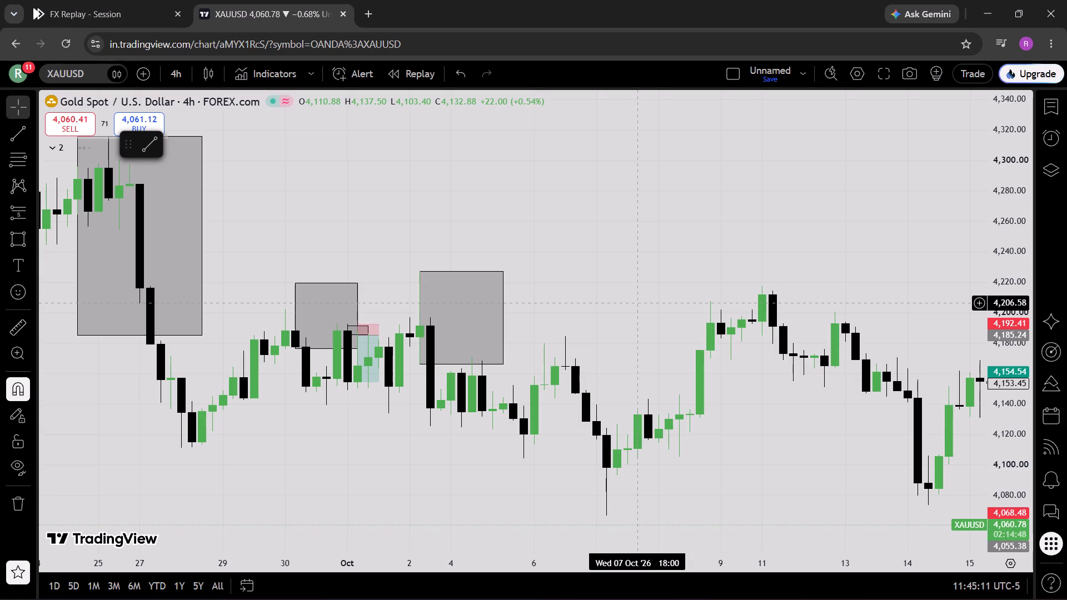
pyautogui.moveTo(630, 283); pyautogui.dragTo(559, 274)
pyautogui.moveTo(604, 273); pyautogui.dragTo(505, 256)
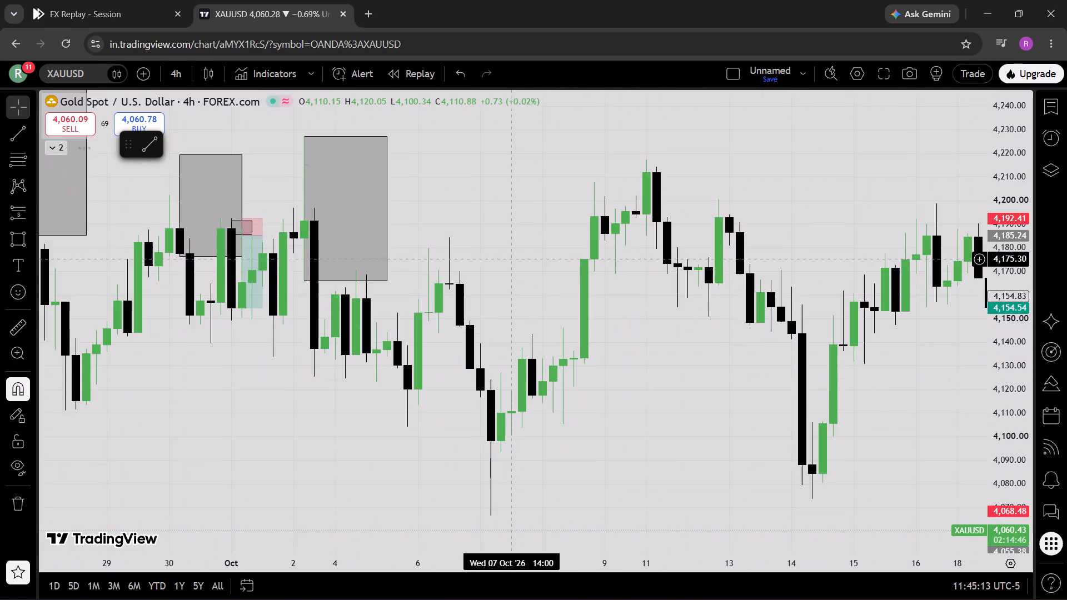
pyautogui.moveTo(505, 256); pyautogui.dragTo(460, 253)
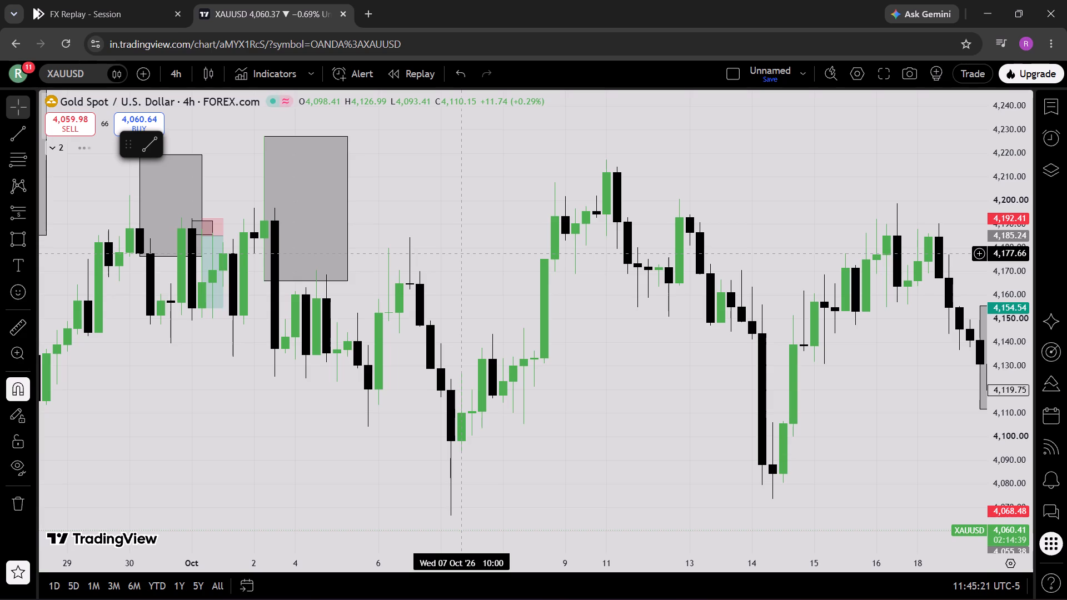
pyautogui.moveTo(460, 253); pyautogui.dragTo(416, 263)
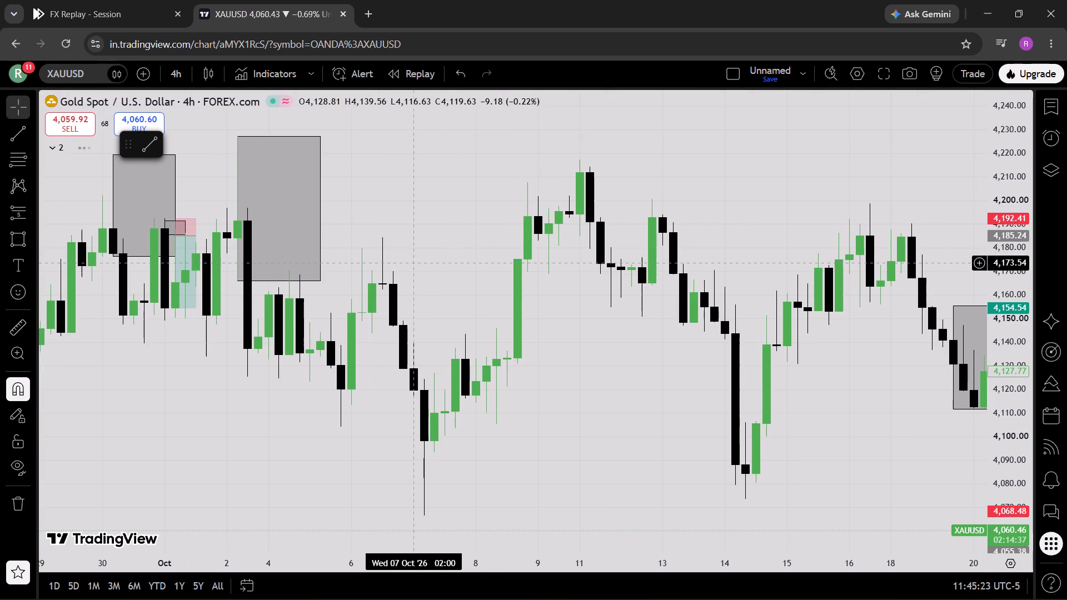
pyautogui.moveTo(422, 249); pyautogui.dragTo(388, 244)
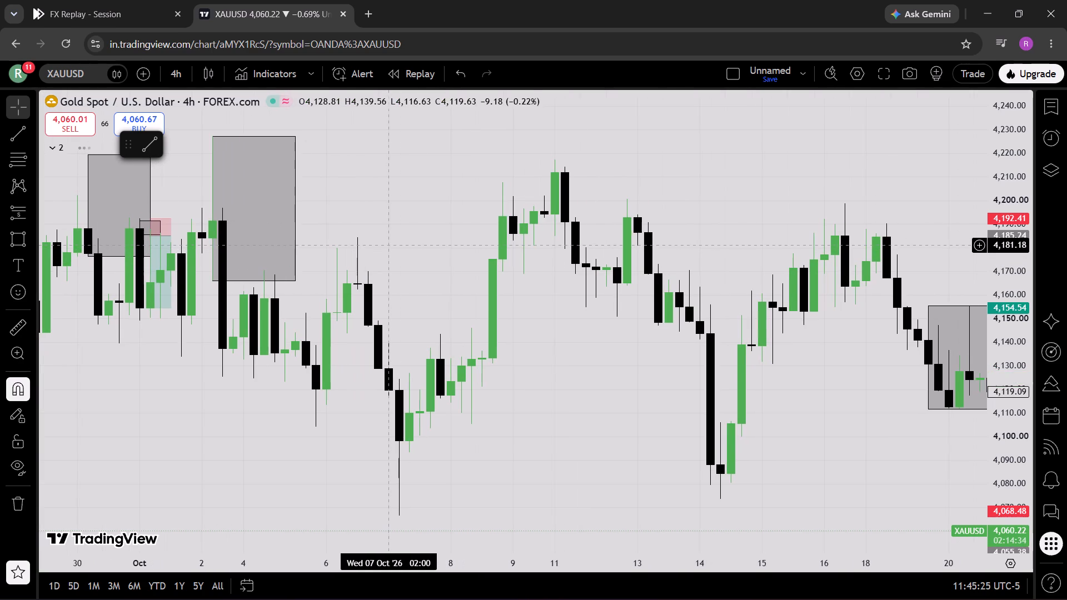
pyautogui.moveTo(418, 236); pyautogui.dragTo(374, 242)
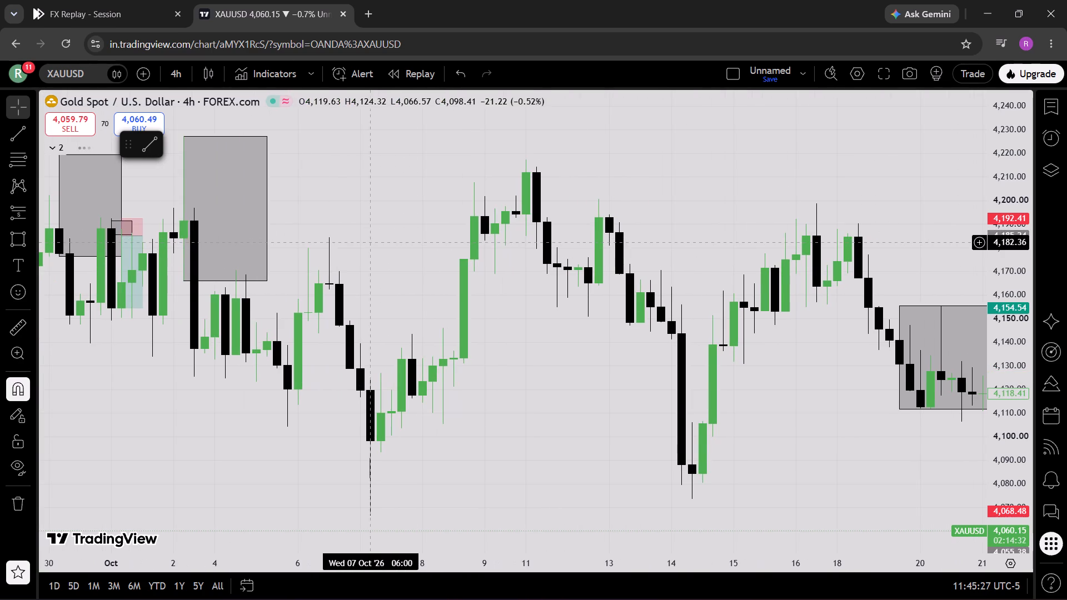
pyautogui.moveTo(415, 238); pyautogui.dragTo(335, 242)
pyautogui.moveTo(501, 329); pyautogui.dragTo(425, 325)
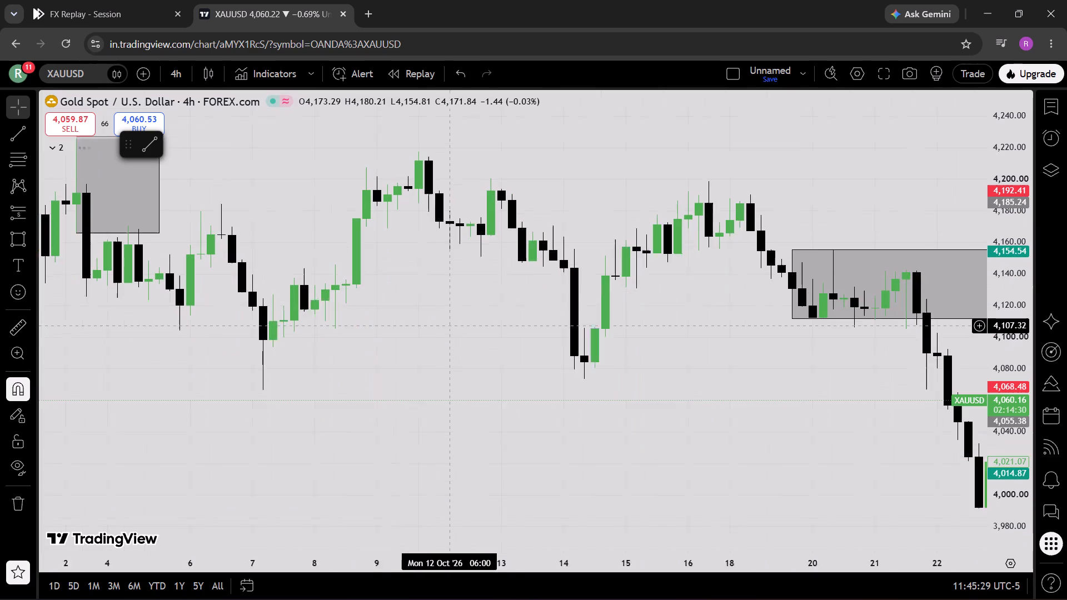
pyautogui.moveTo(425, 325); pyautogui.dragTo(423, 325)
pyautogui.moveTo(423, 325); pyautogui.dragTo(544, 366)
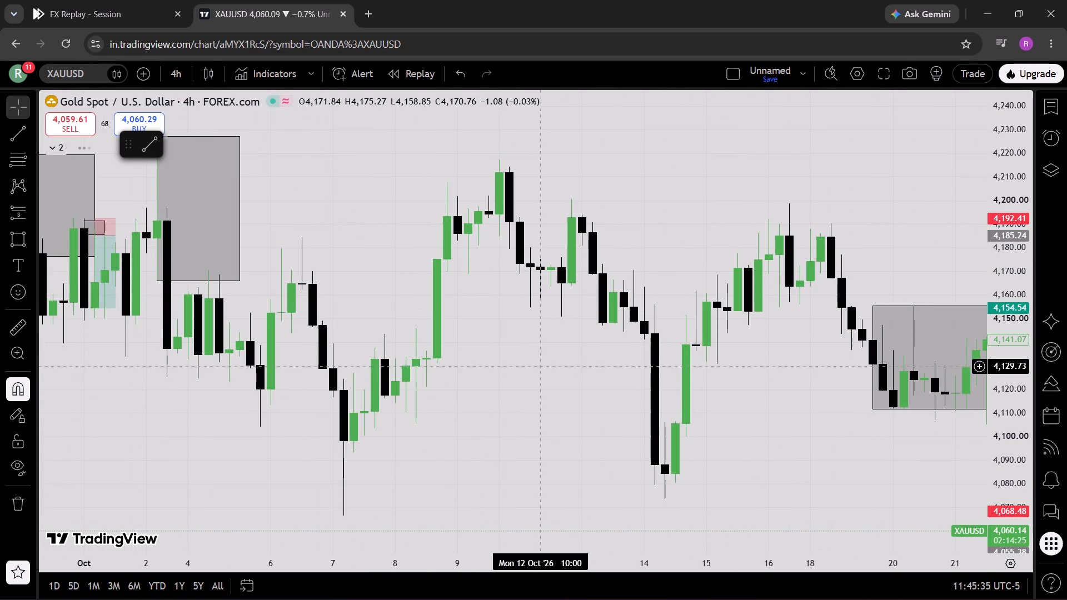
pyautogui.moveTo(757, 168); pyautogui.dragTo(630, 217)
pyautogui.moveTo(667, 299); pyautogui.dragTo(590, 312)
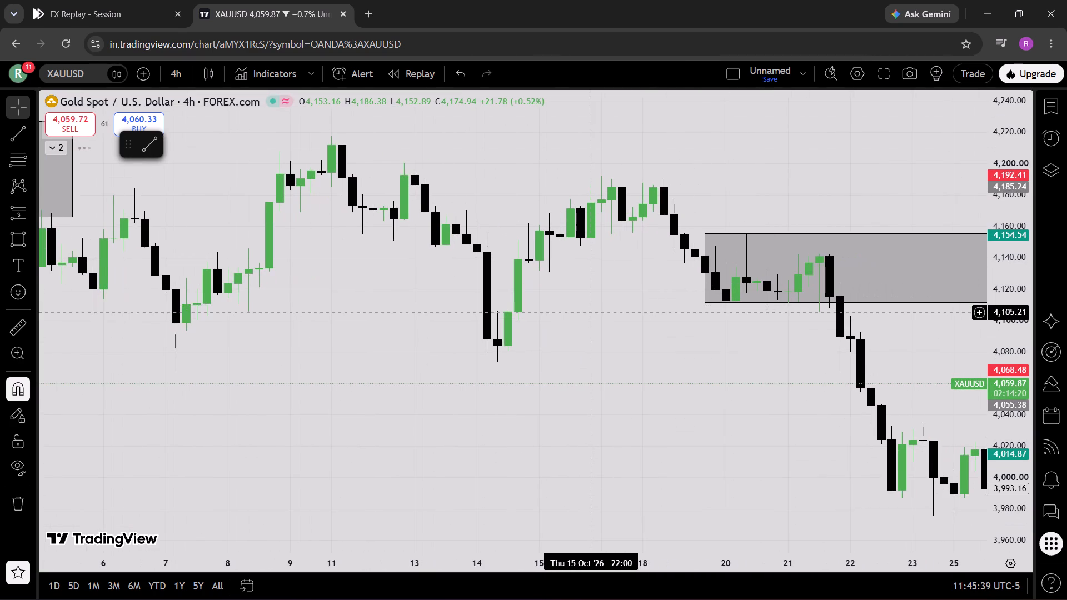
pyautogui.moveTo(590, 312); pyautogui.dragTo(632, 328)
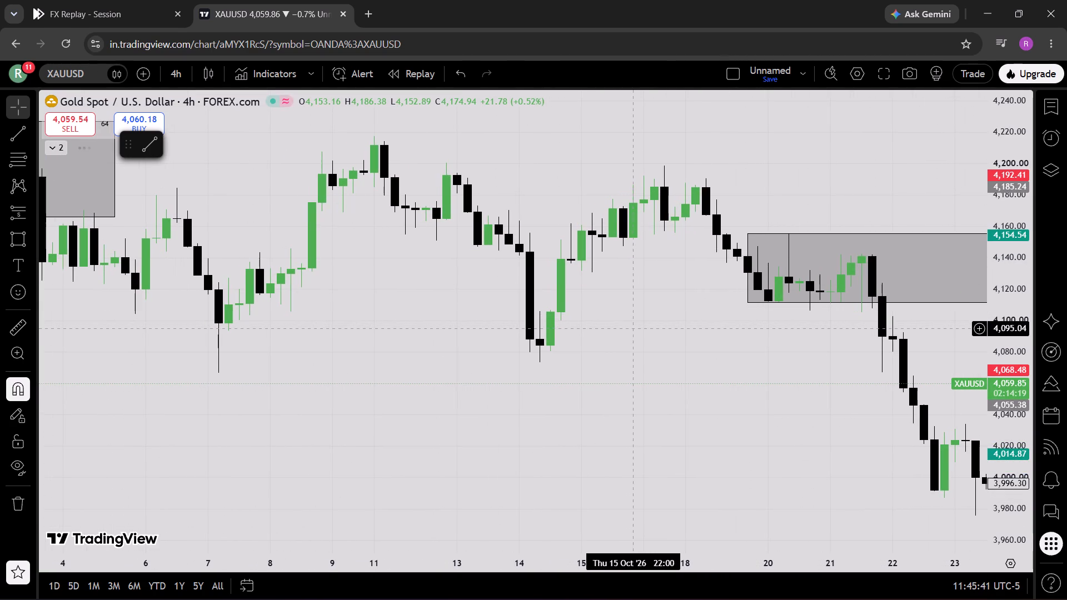
pyautogui.moveTo(632, 328); pyautogui.dragTo(426, 394)
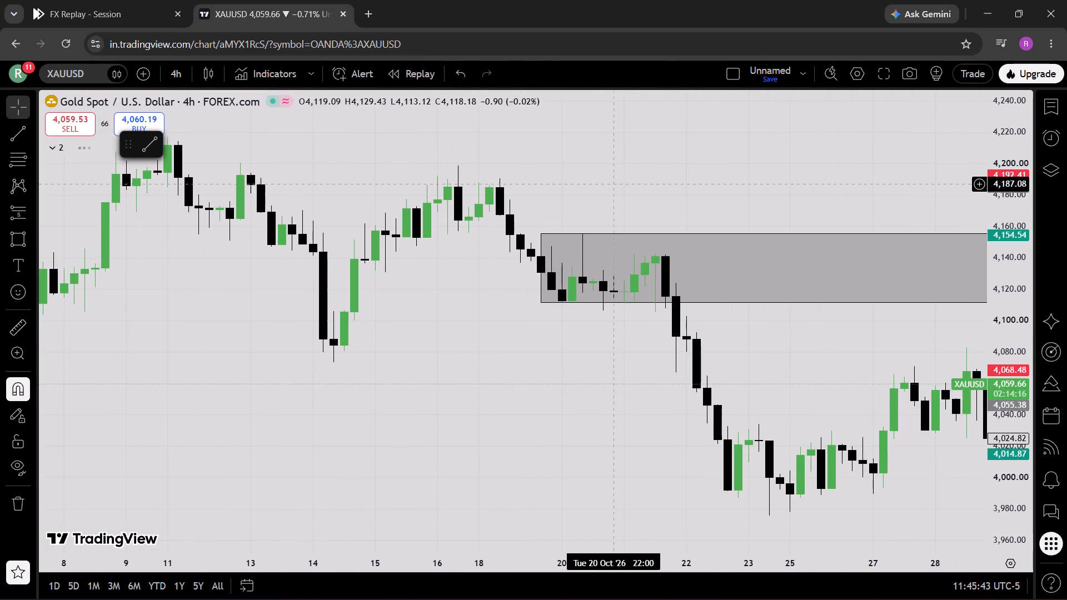
pyautogui.moveTo(641, 199); pyautogui.dragTo(575, 207)
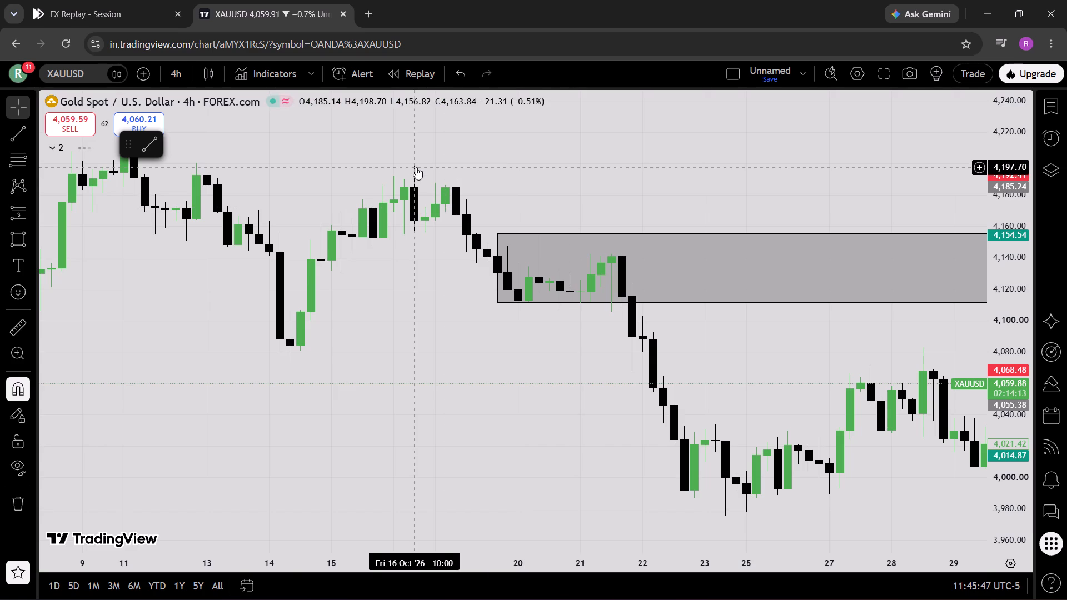
# Switch the chart to the OANDA XAUUSD symbol and remove all the old Fibonacci drawings from it.
pyautogui.click(104, 81)
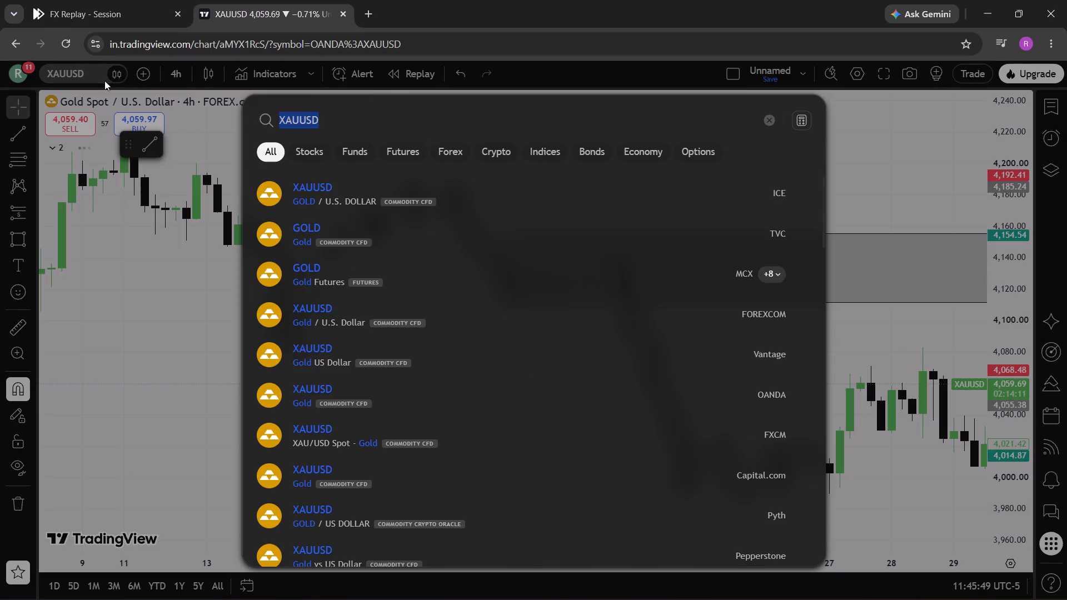
pyautogui.click(393, 385)
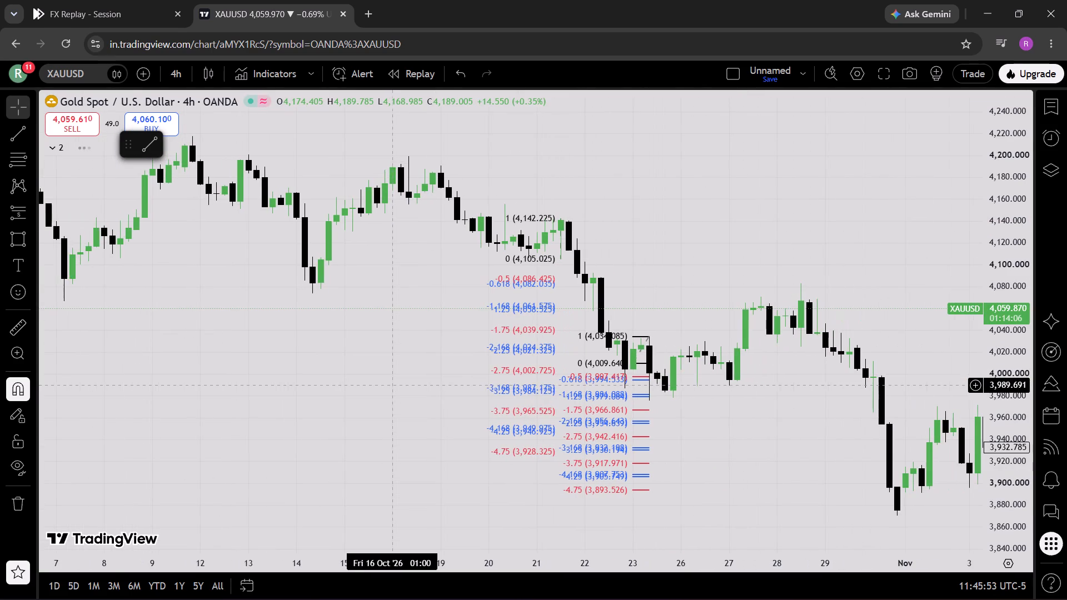
pyautogui.moveTo(686, 227); pyautogui.dragTo(320, 255)
pyautogui.moveTo(618, 219); pyautogui.dragTo(523, 226)
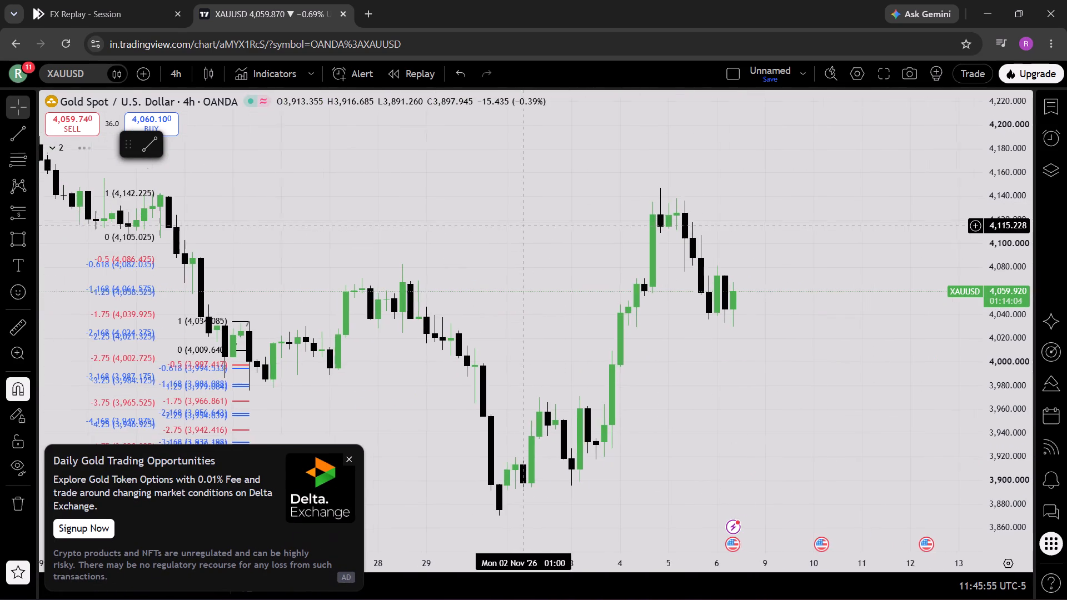
pyautogui.click(347, 458)
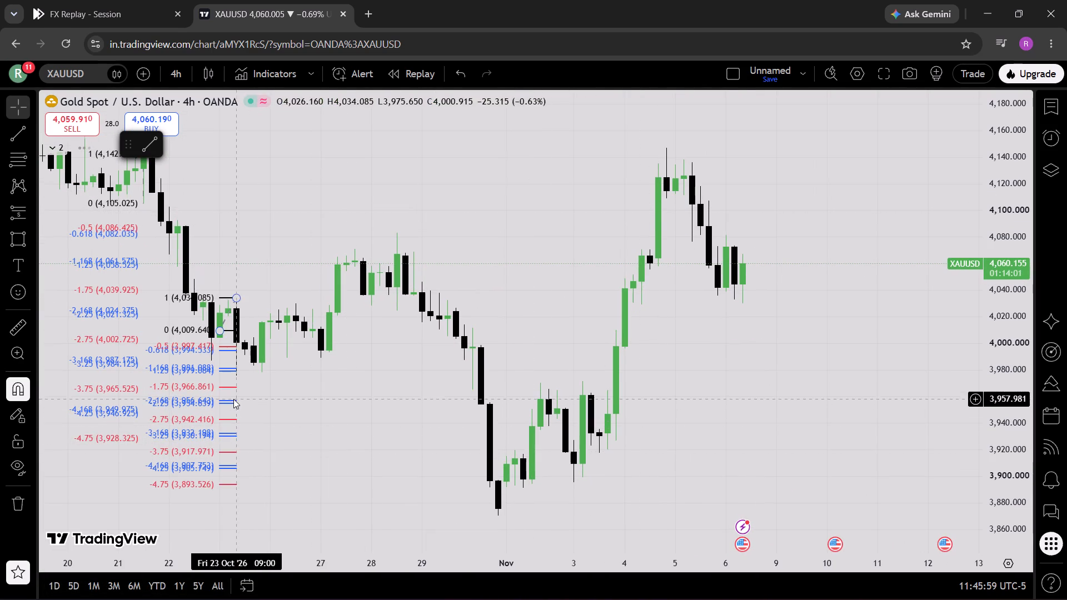
pyautogui.click(233, 399)
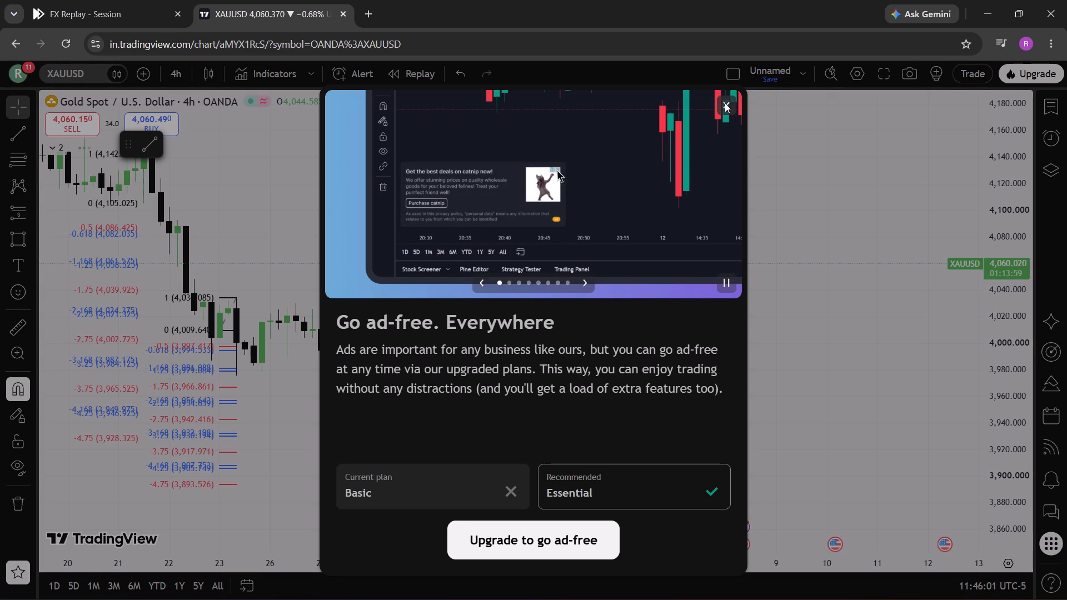
pyautogui.click(725, 103)
pyautogui.click(16, 499)
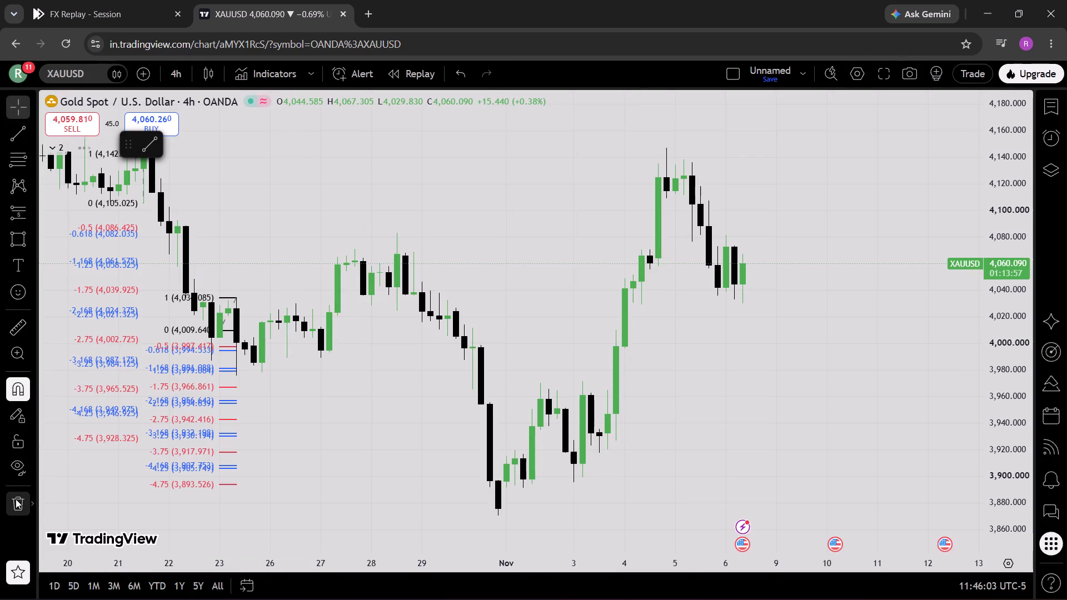
pyautogui.click(79, 499)
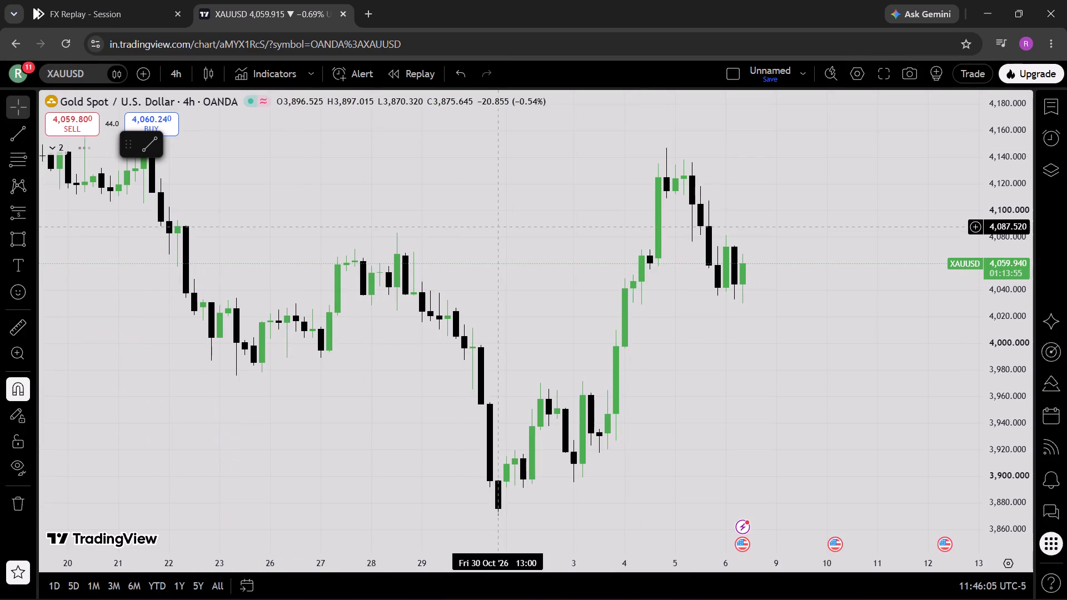
# Return to the FOREX.com XAUUSD chart and set its timeframe to 15 minutes.
pyautogui.moveTo(495, 227); pyautogui.dragTo(295, 273)
pyautogui.click(103, 73)
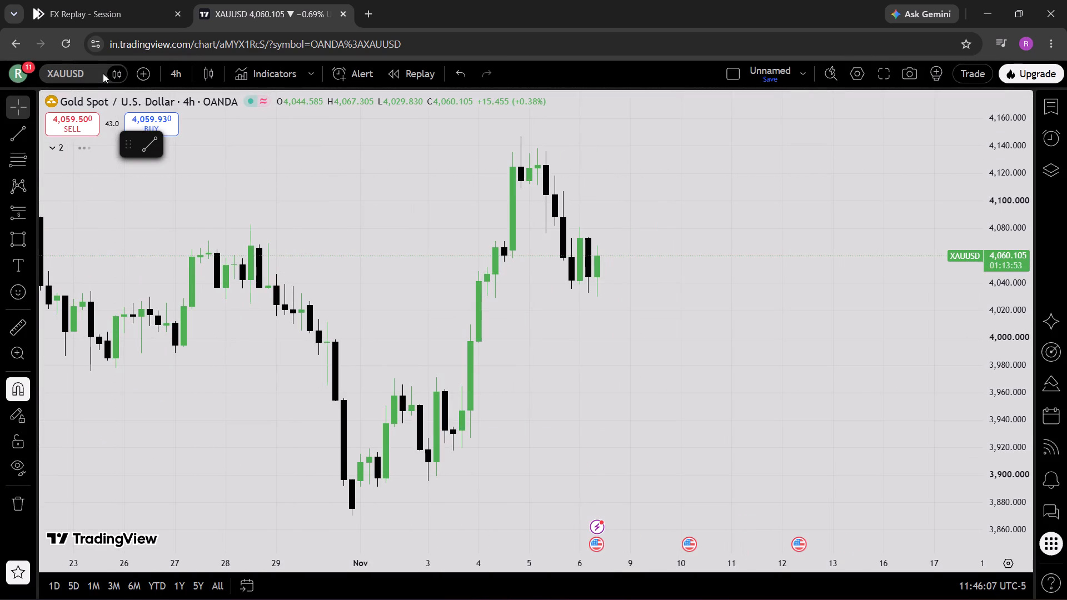
pyautogui.click(386, 305)
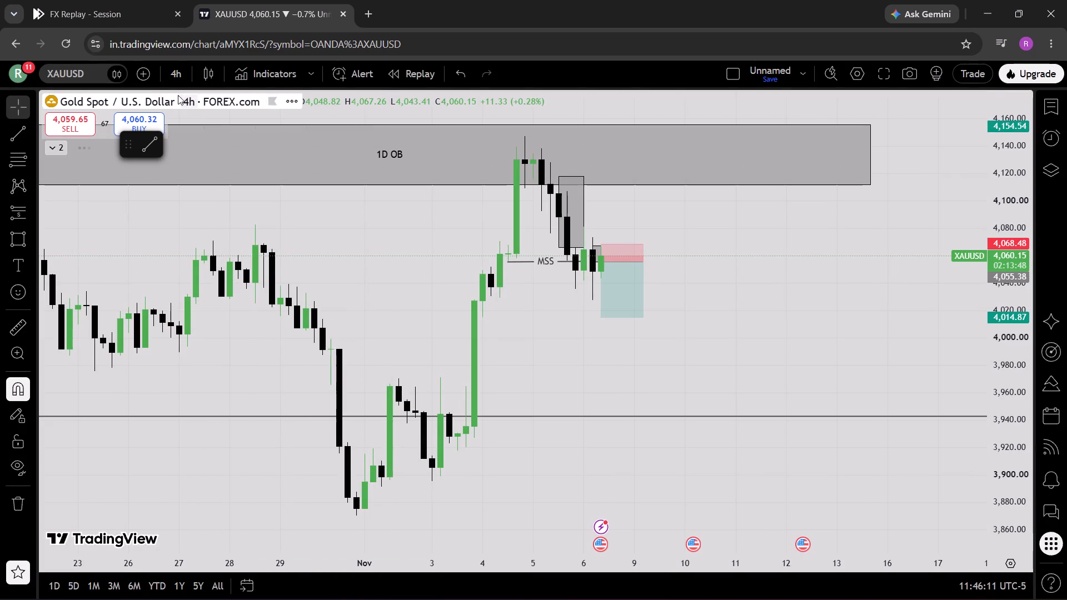
pyautogui.click(183, 77)
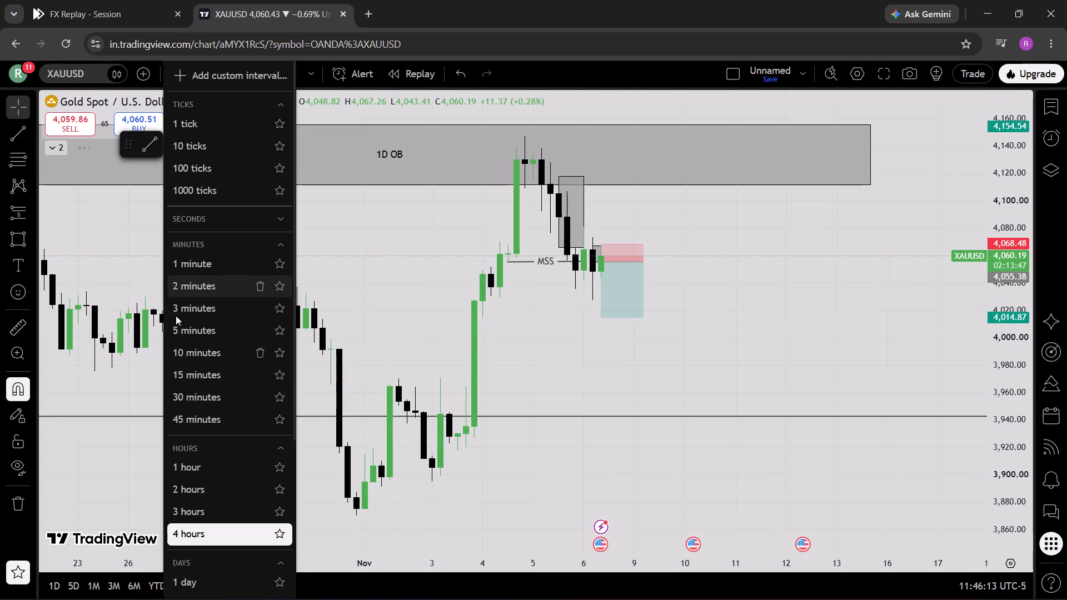
pyautogui.click(183, 372)
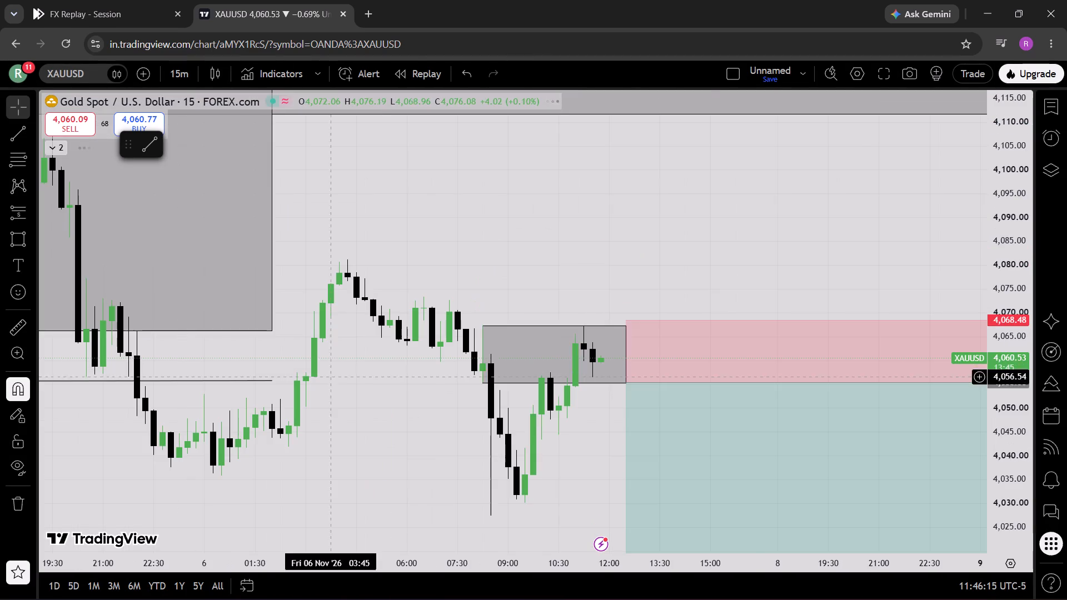
# Examine gold's 15-minute price action around the 6 November short position, then back through October to the 1 October short position.
pyautogui.moveTo(709, 260); pyautogui.dragTo(432, 209)
pyautogui.moveTo(609, 127); pyautogui.dragTo(550, 130)
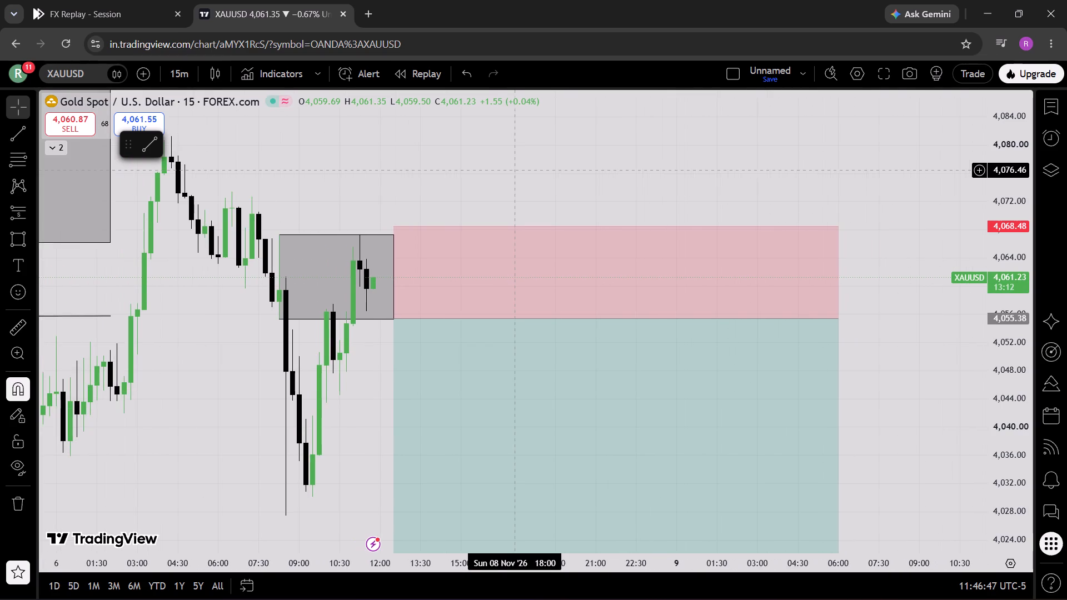
pyautogui.moveTo(358, 199); pyautogui.dragTo(639, 250)
pyautogui.moveTo(522, 242); pyautogui.dragTo(900, 283)
pyautogui.moveTo(262, 322); pyautogui.dragTo(937, 379)
pyautogui.moveTo(422, 342); pyautogui.dragTo(533, 335)
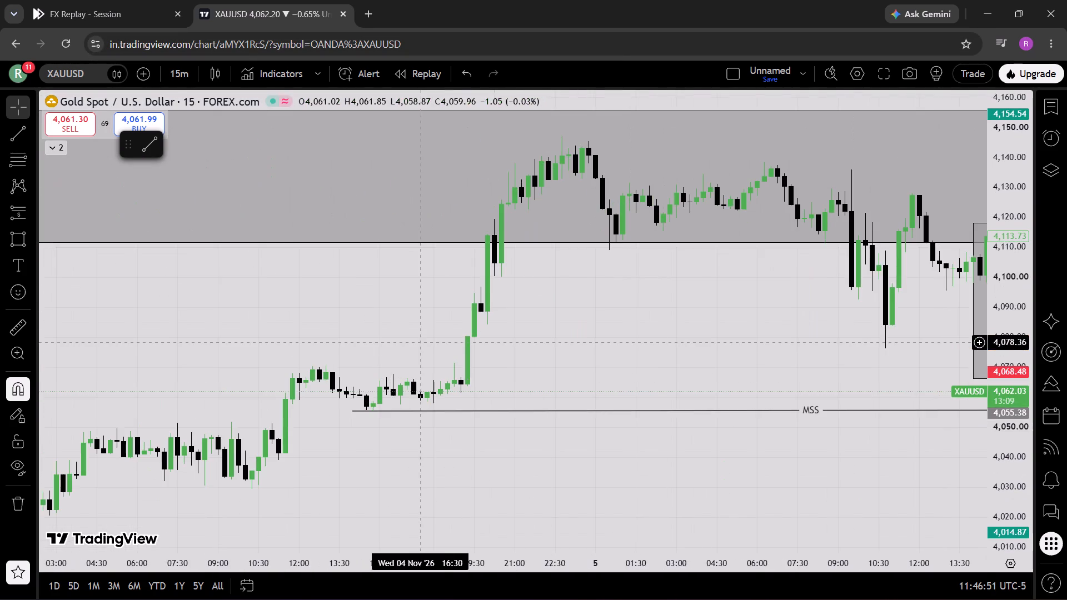
pyautogui.moveTo(533, 335); pyautogui.dragTo(1066, 429)
pyautogui.moveTo(547, 324); pyautogui.dragTo(1066, 338)
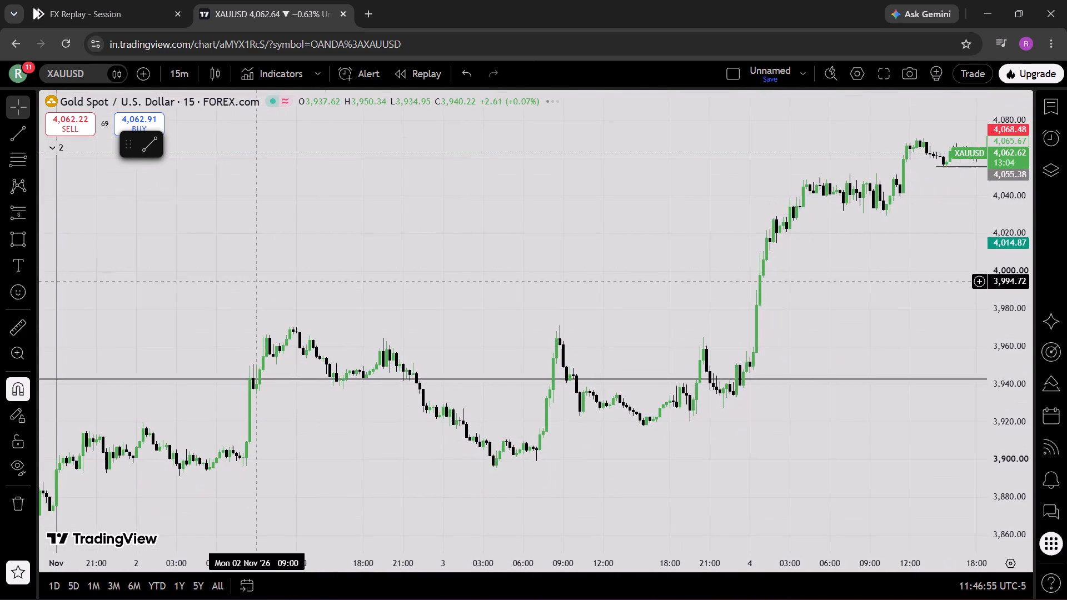
pyautogui.moveTo(257, 281); pyautogui.dragTo(904, 248)
pyautogui.moveTo(327, 254); pyautogui.dragTo(985, 243)
pyautogui.moveTo(421, 241); pyautogui.dragTo(518, 231)
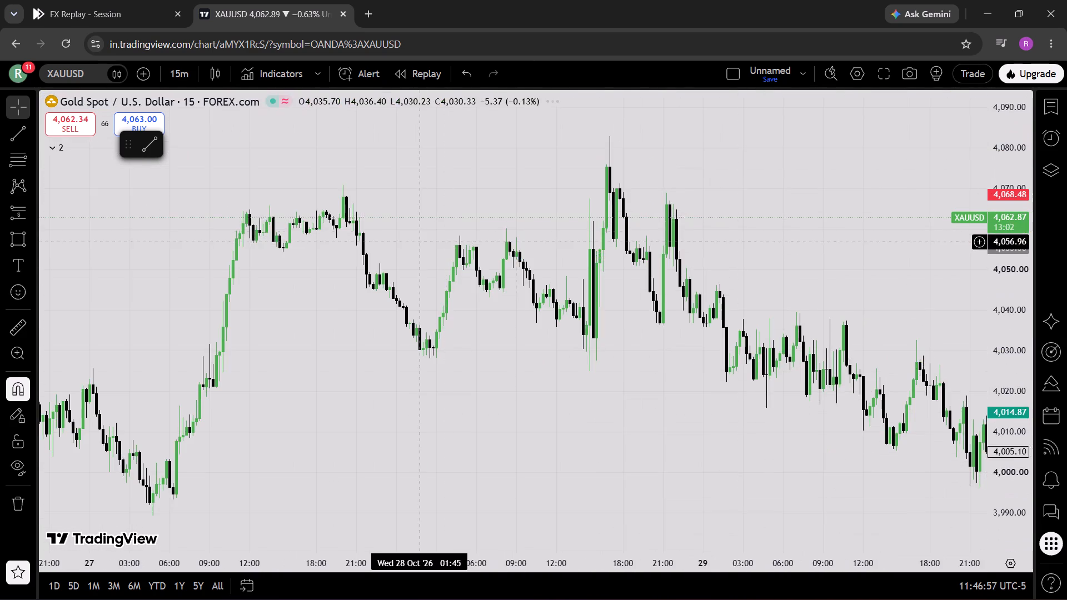
pyautogui.moveTo(518, 231); pyautogui.dragTo(1043, 227)
pyautogui.moveTo(506, 227); pyautogui.dragTo(1024, 172)
pyautogui.doubleClick(374, 186)
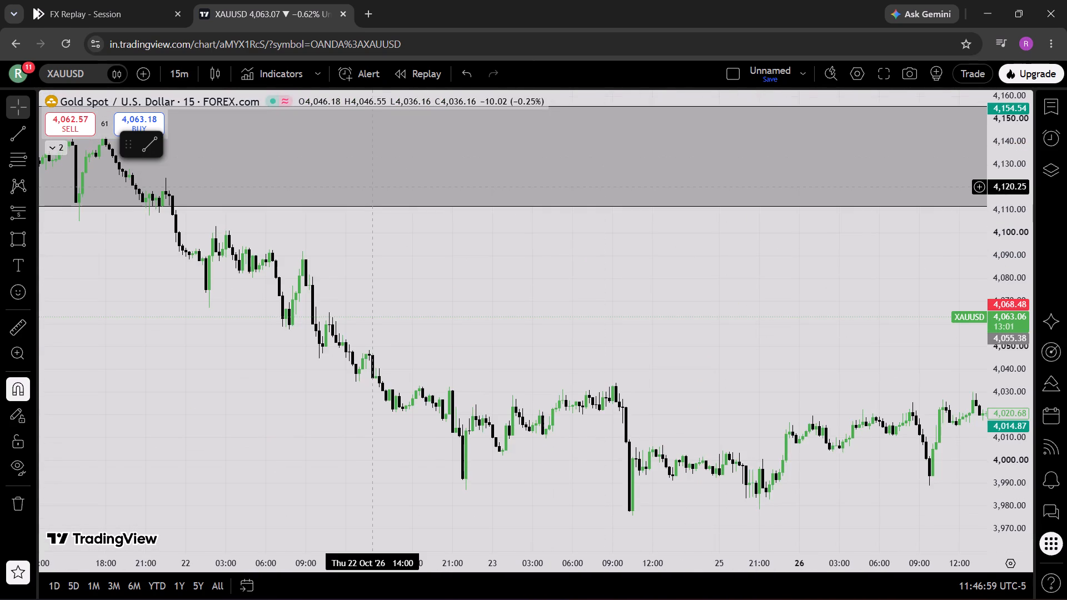
pyautogui.moveTo(371, 234); pyautogui.dragTo(1066, 268)
pyautogui.moveTo(513, 368); pyautogui.dragTo(1066, 354)
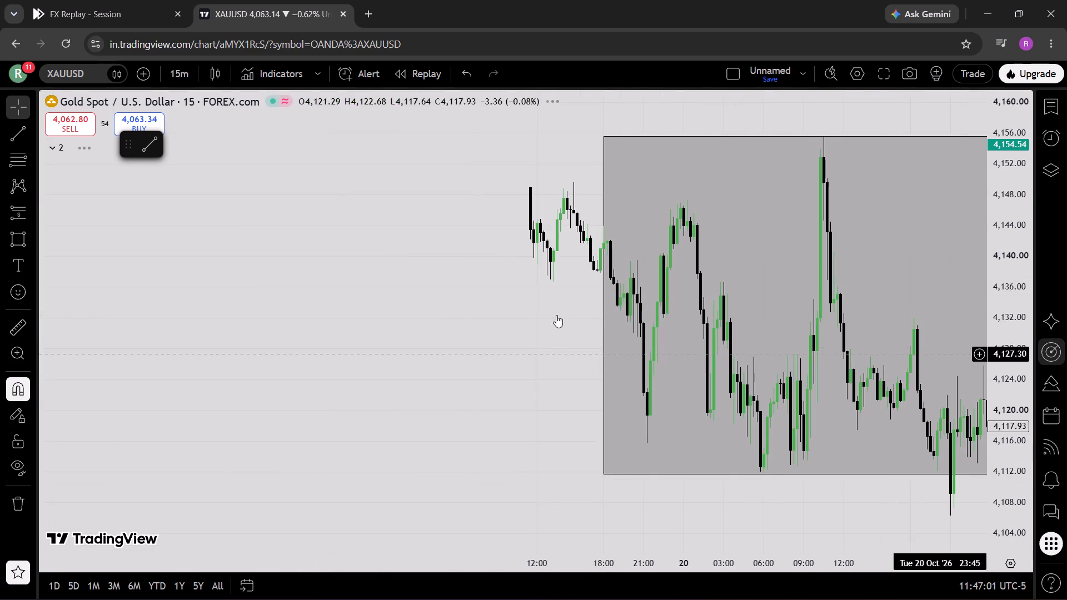
pyautogui.moveTo(317, 311); pyautogui.dragTo(915, 322)
pyautogui.moveTo(433, 340); pyautogui.dragTo(1066, 327)
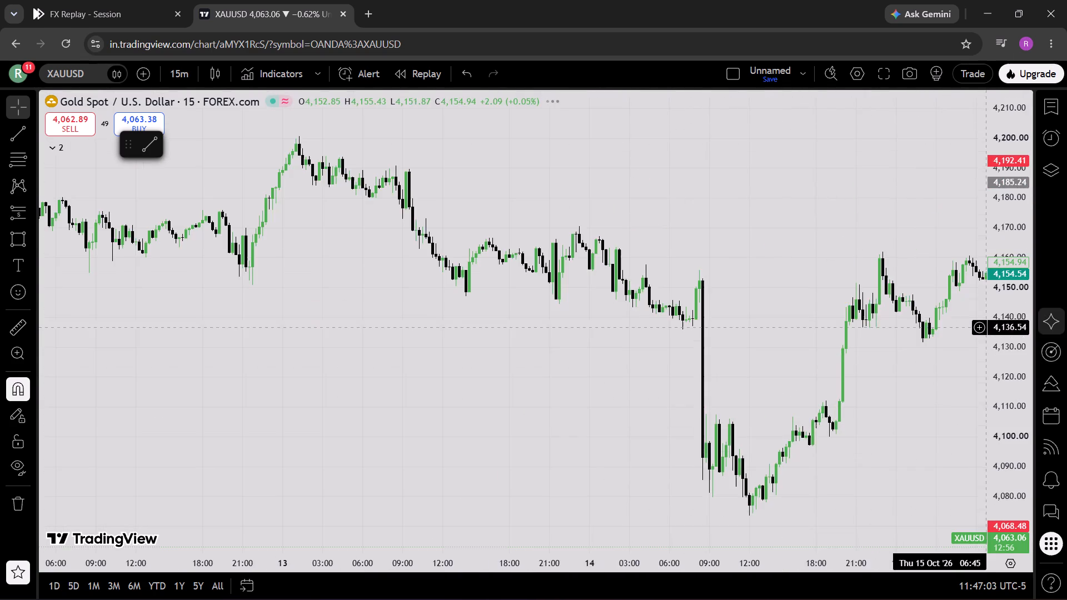
pyautogui.moveTo(463, 307); pyautogui.dragTo(1066, 291)
pyautogui.moveTo(402, 317); pyautogui.dragTo(1066, 327)
pyautogui.moveTo(381, 302); pyautogui.dragTo(1066, 376)
pyautogui.moveTo(493, 398); pyautogui.dragTo(1066, 445)
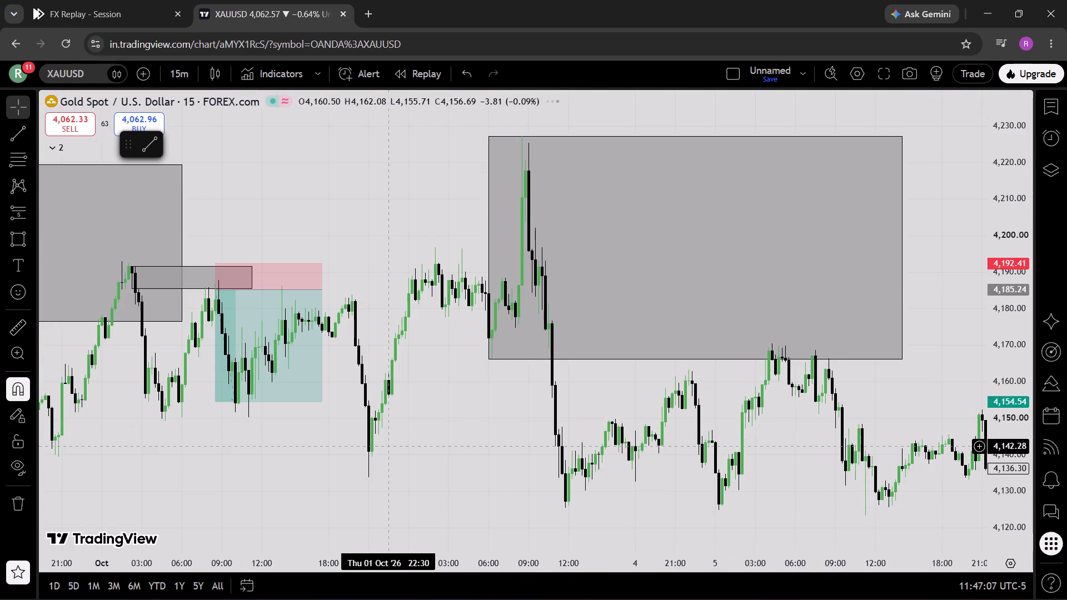
pyautogui.moveTo(396, 237); pyautogui.dragTo(870, 316)
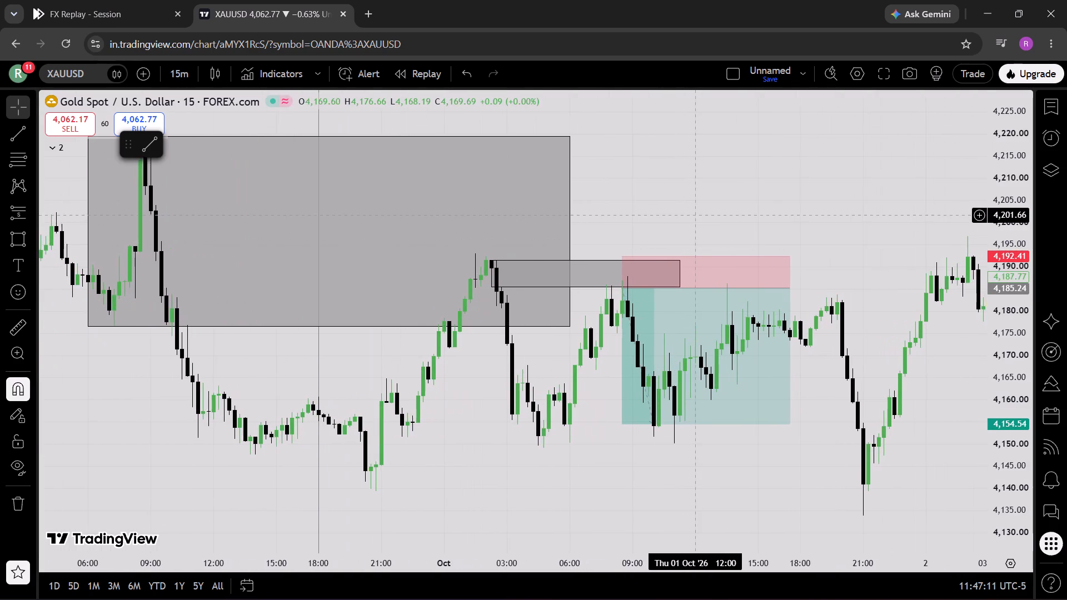
# Delete the 1 October short position with entry 4,185.24 and the thin rectangle that starts at the 02:15 candle.
pyautogui.scroll(1, 696, 215)
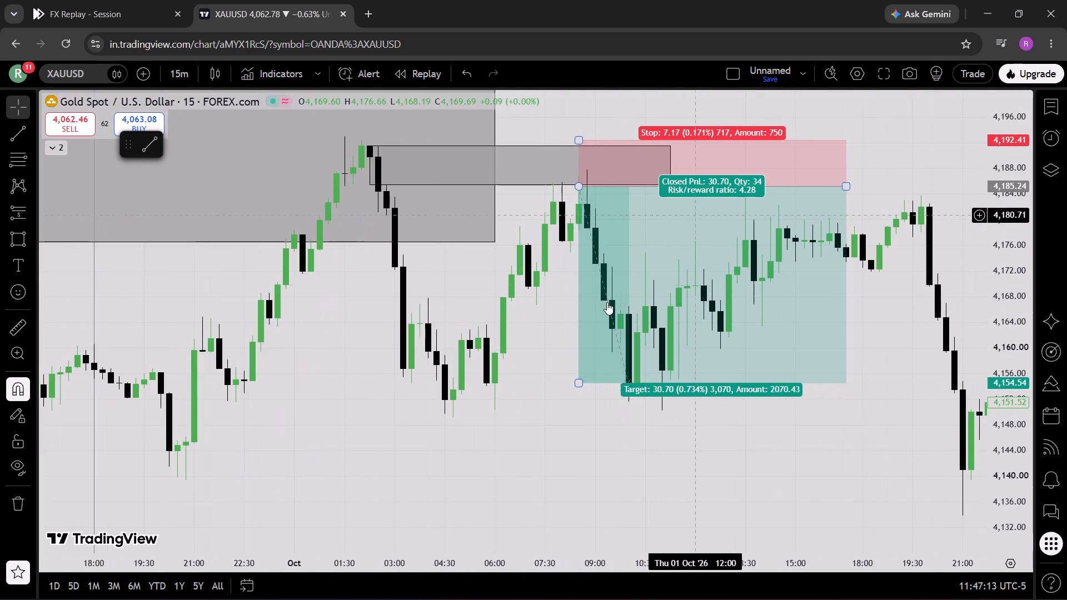
pyautogui.click(600, 346)
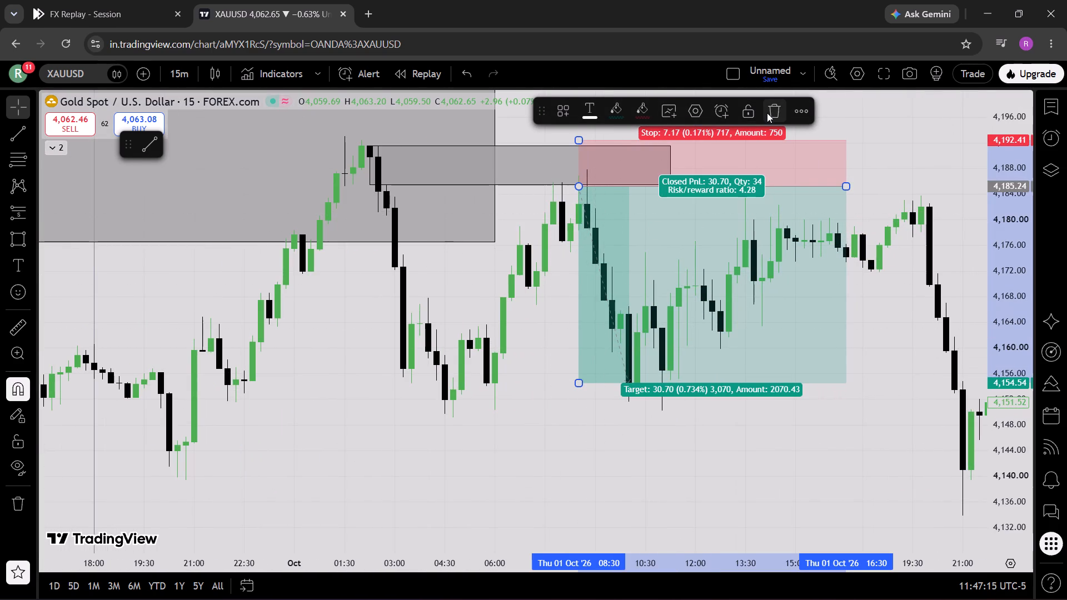
pyautogui.click(767, 113)
pyautogui.click(655, 183)
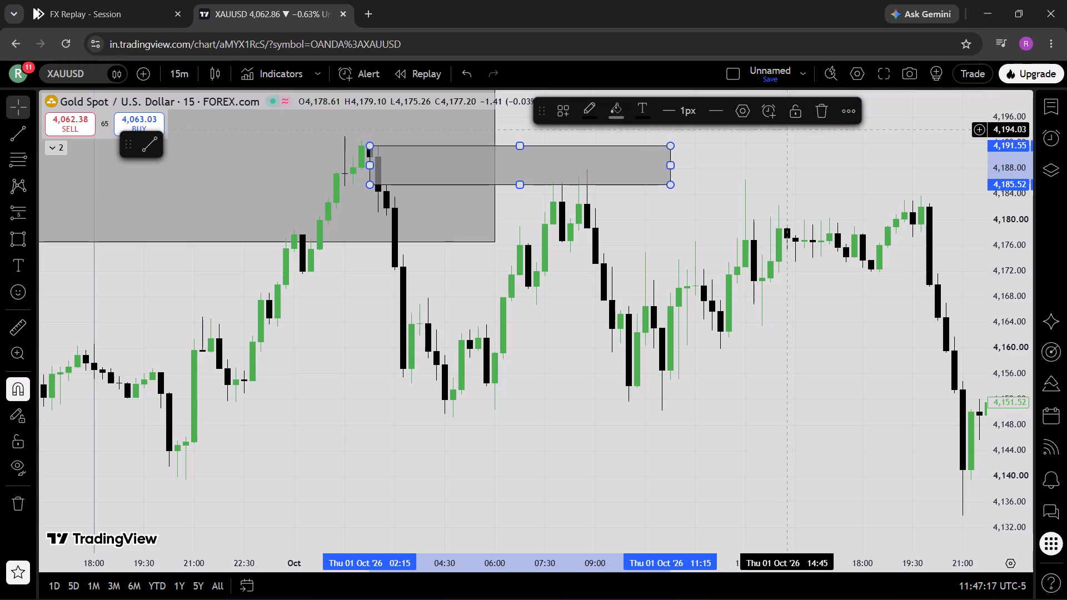
pyautogui.click(823, 119)
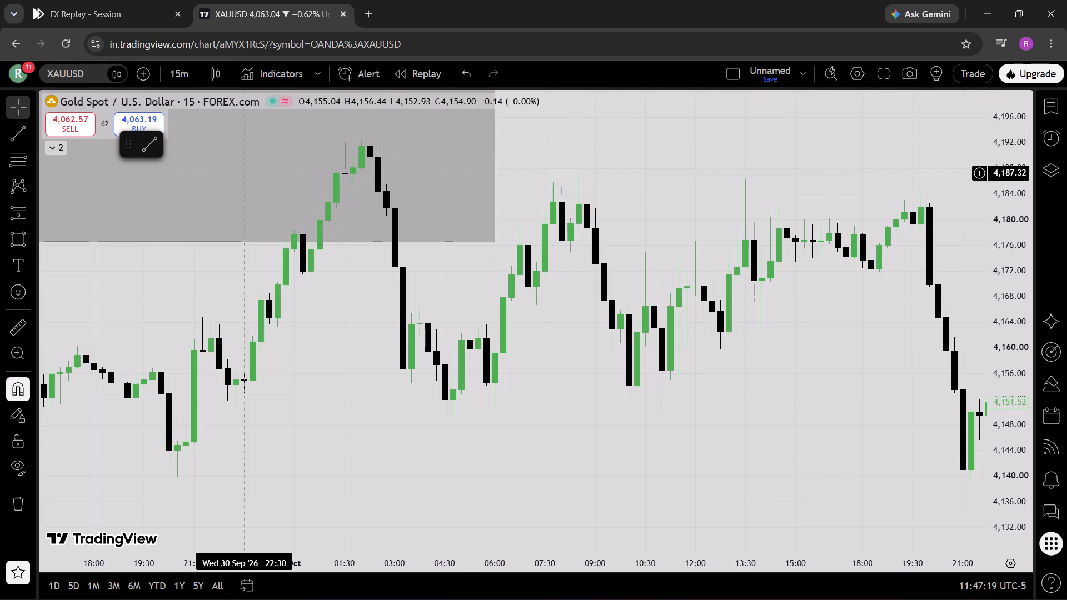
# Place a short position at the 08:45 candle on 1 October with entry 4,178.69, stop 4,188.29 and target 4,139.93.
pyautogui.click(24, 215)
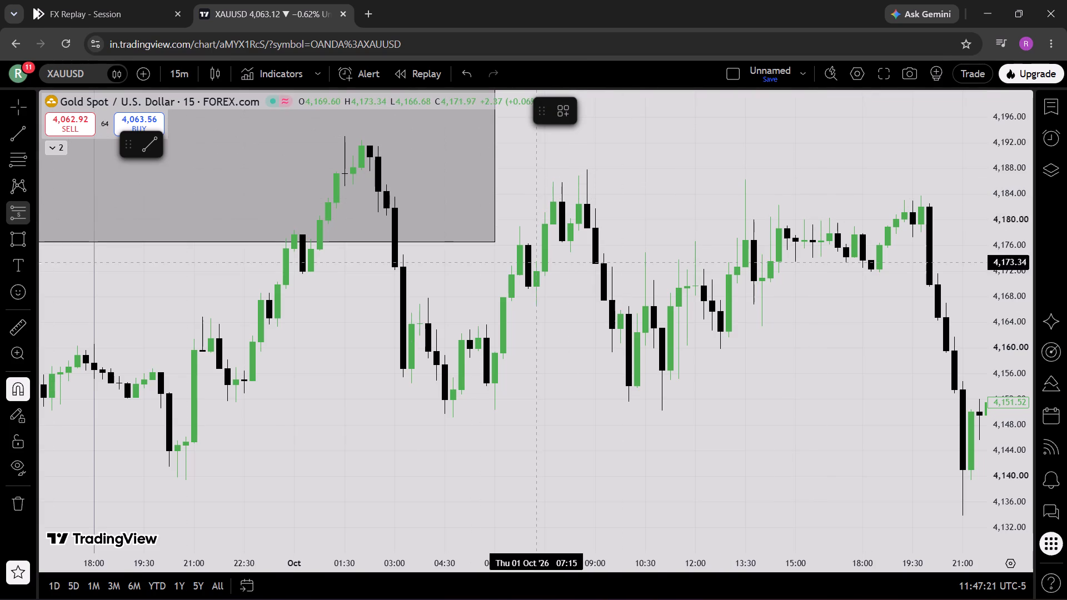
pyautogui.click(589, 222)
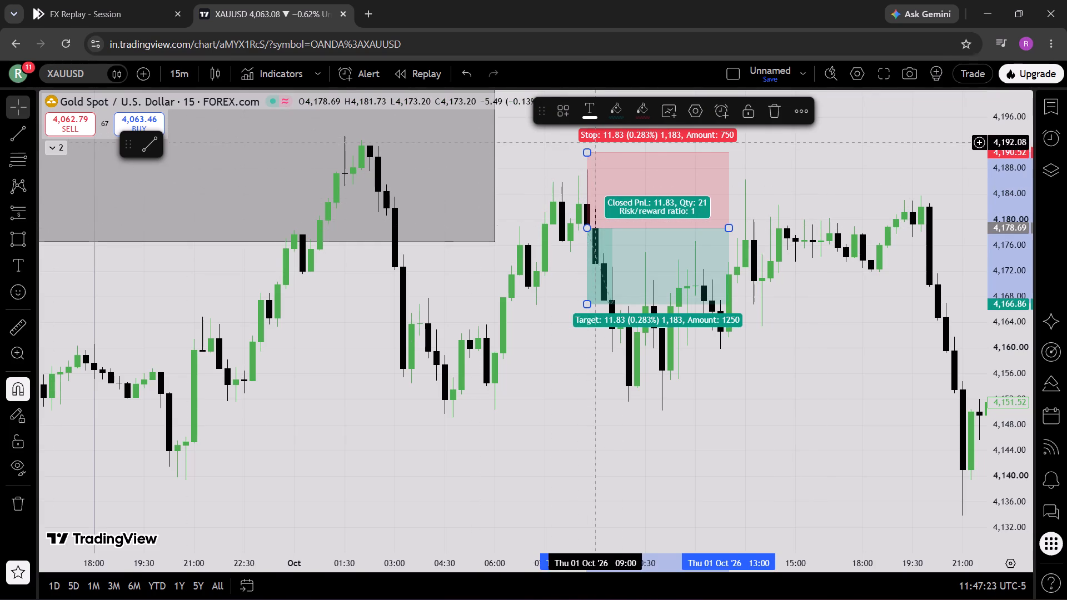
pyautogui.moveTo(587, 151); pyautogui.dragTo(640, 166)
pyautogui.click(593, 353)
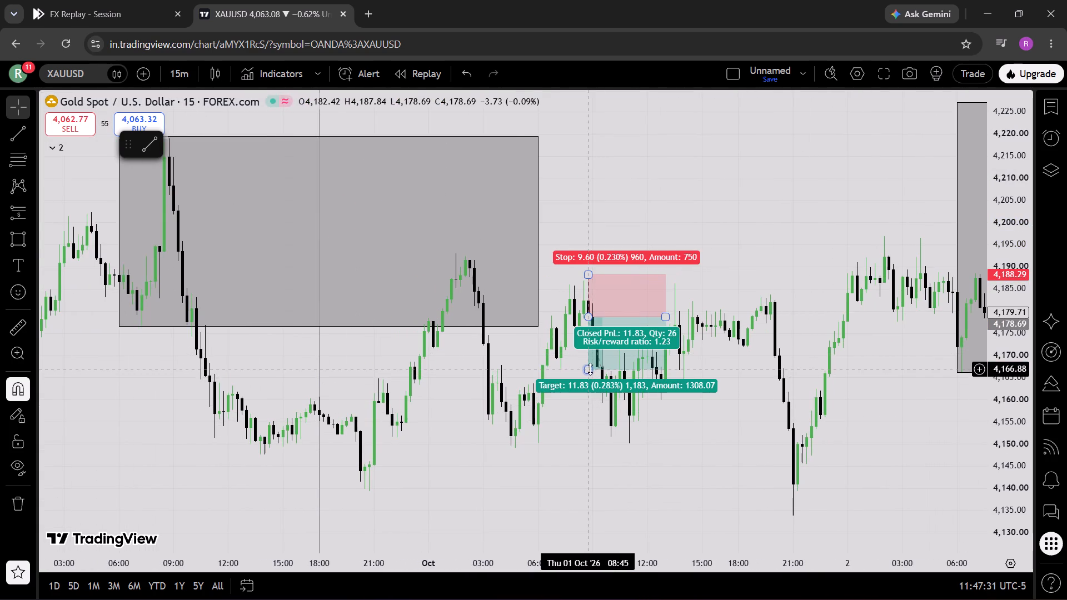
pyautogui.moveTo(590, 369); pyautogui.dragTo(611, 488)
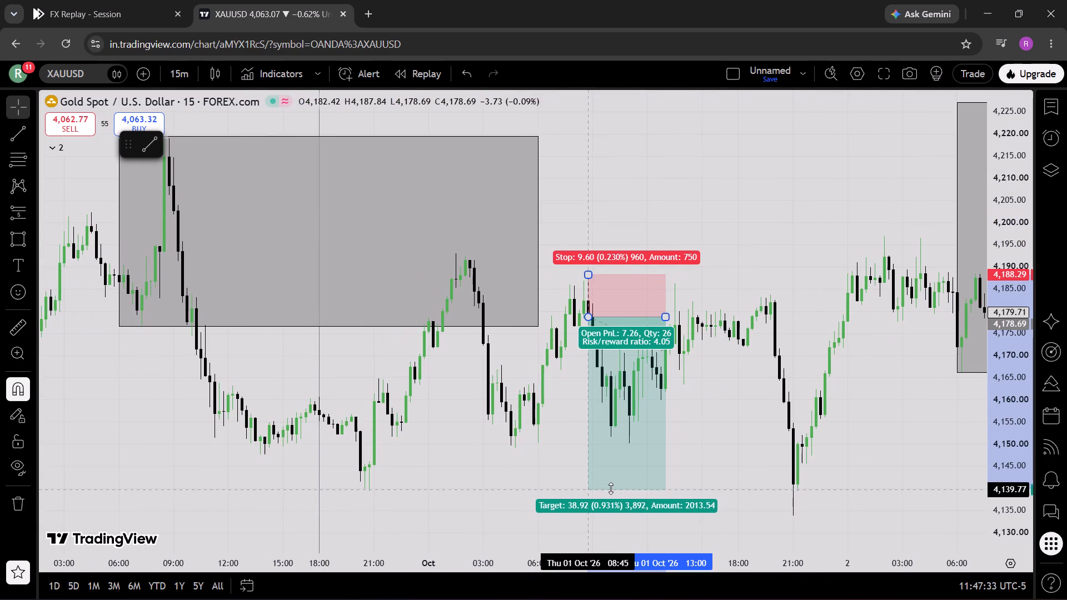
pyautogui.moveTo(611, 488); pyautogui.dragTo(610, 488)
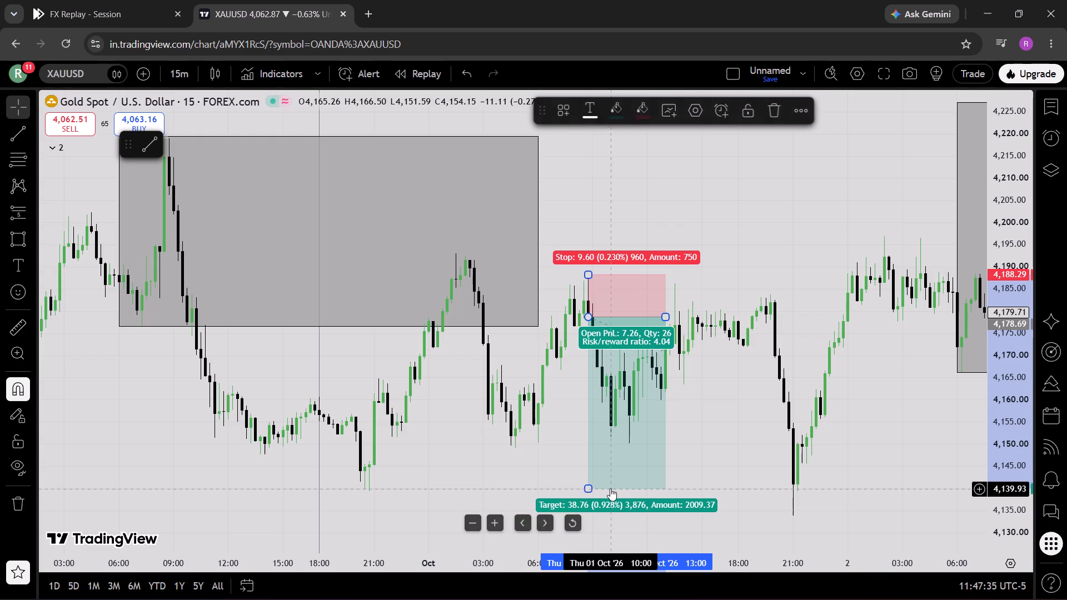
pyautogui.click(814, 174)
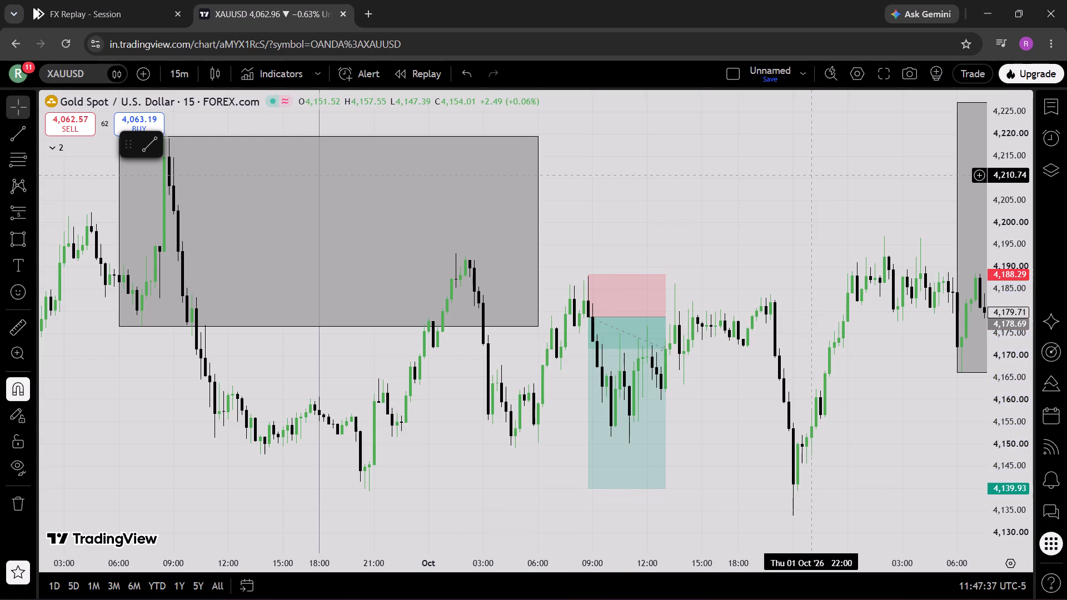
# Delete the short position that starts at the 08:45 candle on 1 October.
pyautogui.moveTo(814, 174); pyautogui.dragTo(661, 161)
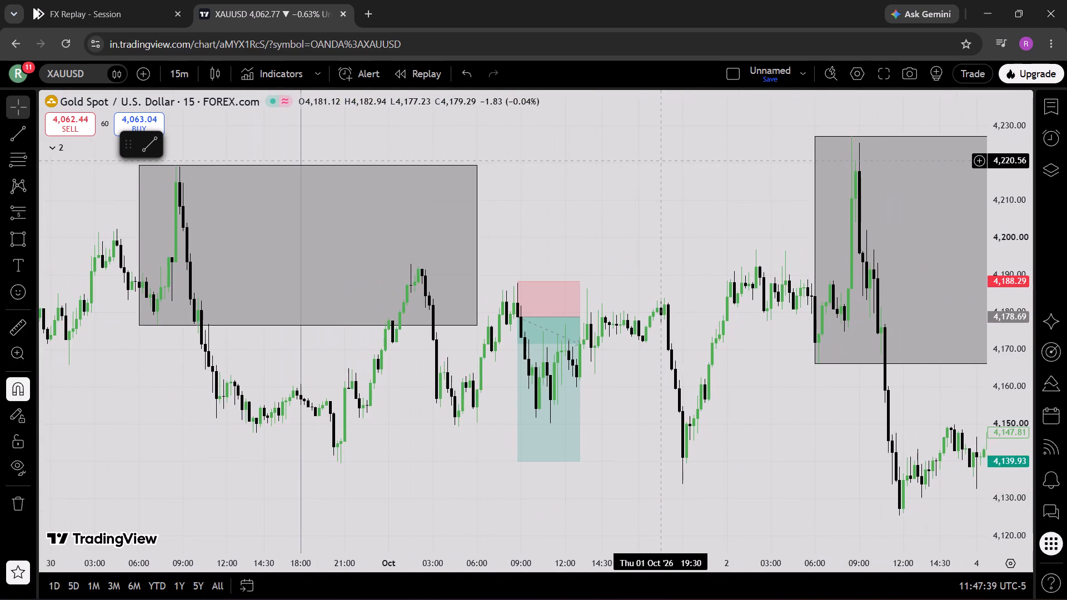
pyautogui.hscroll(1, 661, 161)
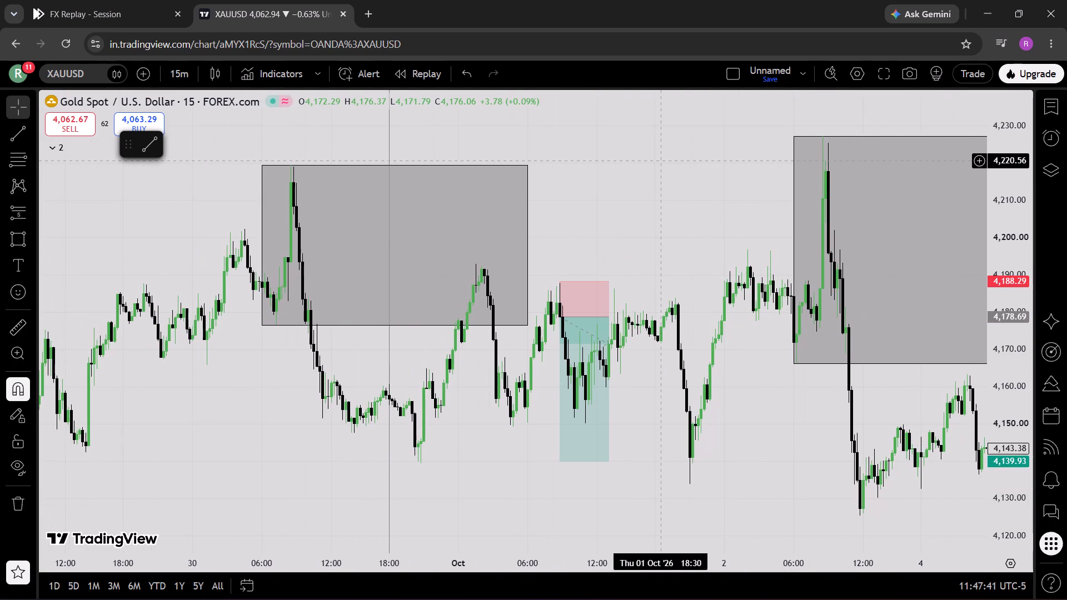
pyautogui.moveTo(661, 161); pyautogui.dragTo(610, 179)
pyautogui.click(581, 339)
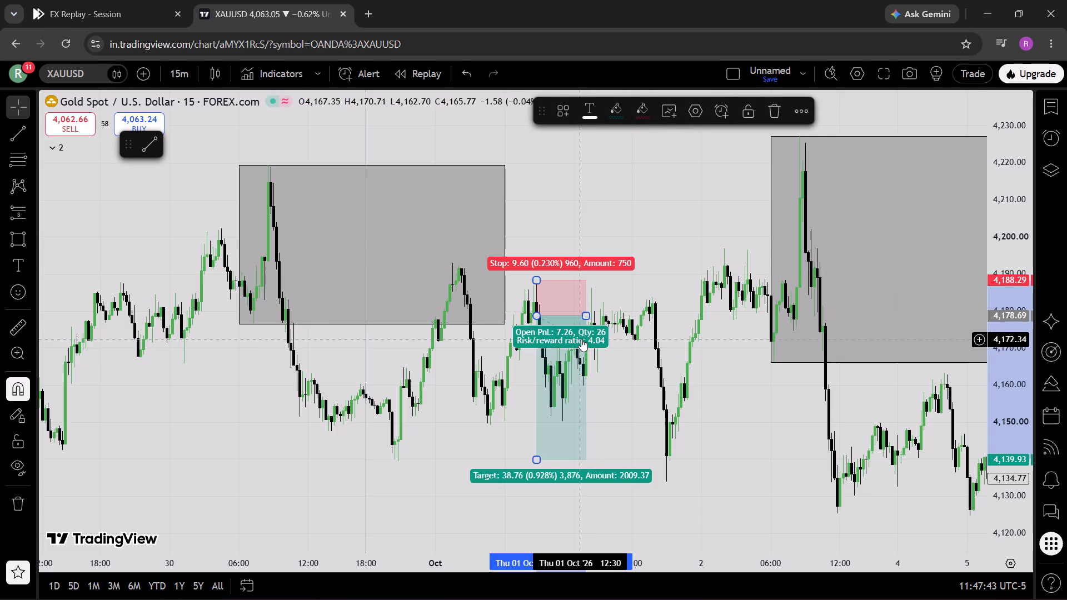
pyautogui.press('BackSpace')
# Examine gold's 15-minute price action from 1 October through to 29 October, including the shaded rectangle zones.
pyautogui.moveTo(655, 223); pyautogui.dragTo(439, 256)
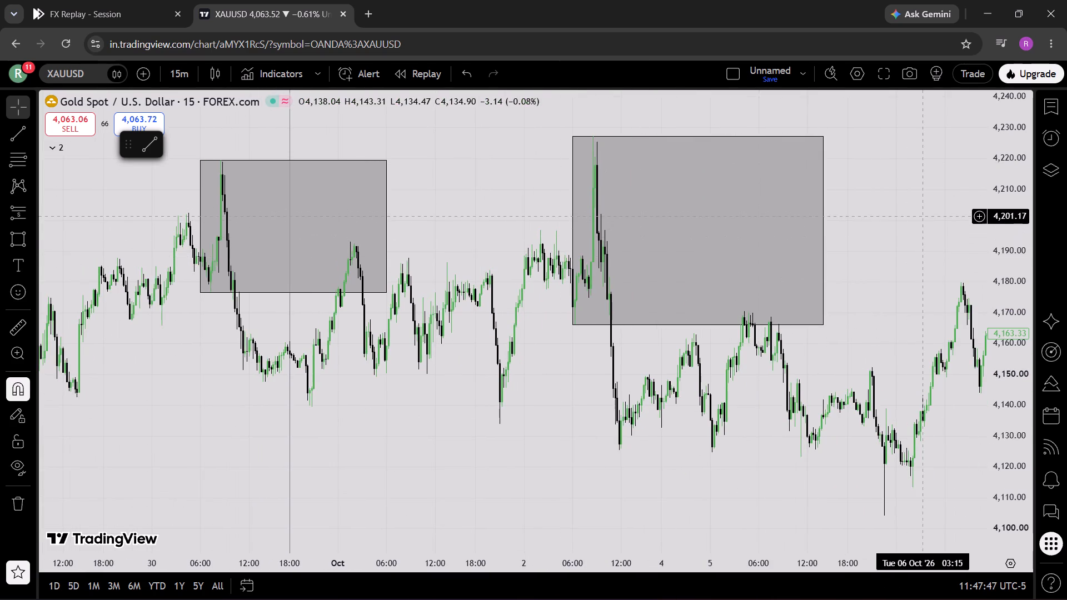
pyautogui.moveTo(923, 216); pyautogui.dragTo(623, 201)
pyautogui.moveTo(785, 186); pyautogui.dragTo(625, 195)
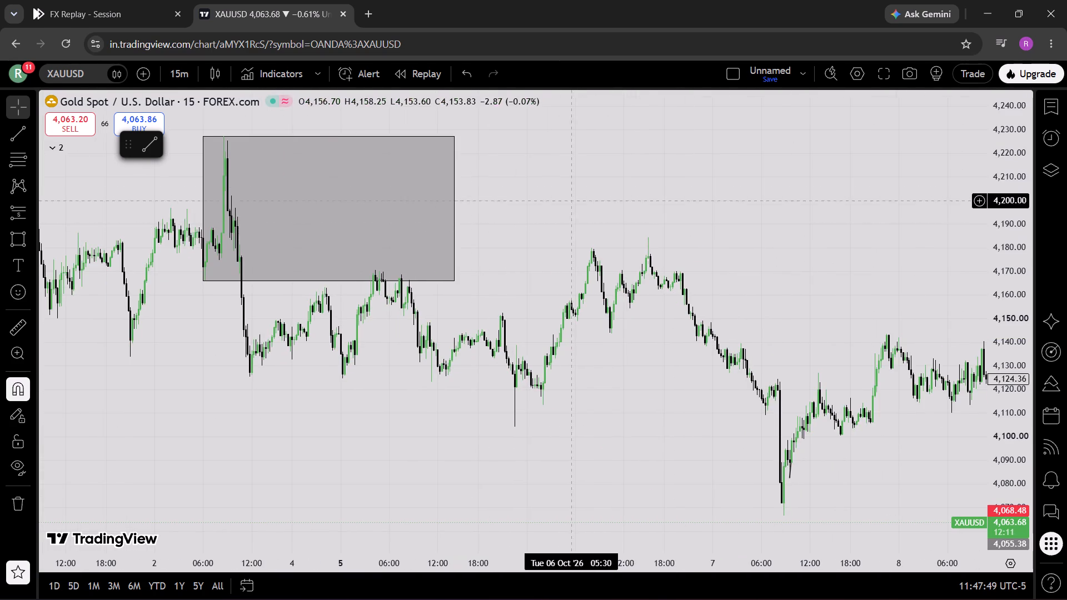
pyautogui.moveTo(649, 187); pyautogui.dragTo(377, 186)
pyautogui.moveTo(701, 125); pyautogui.dragTo(385, 229)
pyautogui.moveTo(635, 245); pyautogui.dragTo(179, 341)
pyautogui.moveTo(771, 277); pyautogui.dragTo(213, 286)
pyautogui.moveTo(752, 222); pyautogui.dragTo(376, 219)
pyautogui.moveTo(874, 141); pyautogui.dragTo(327, 274)
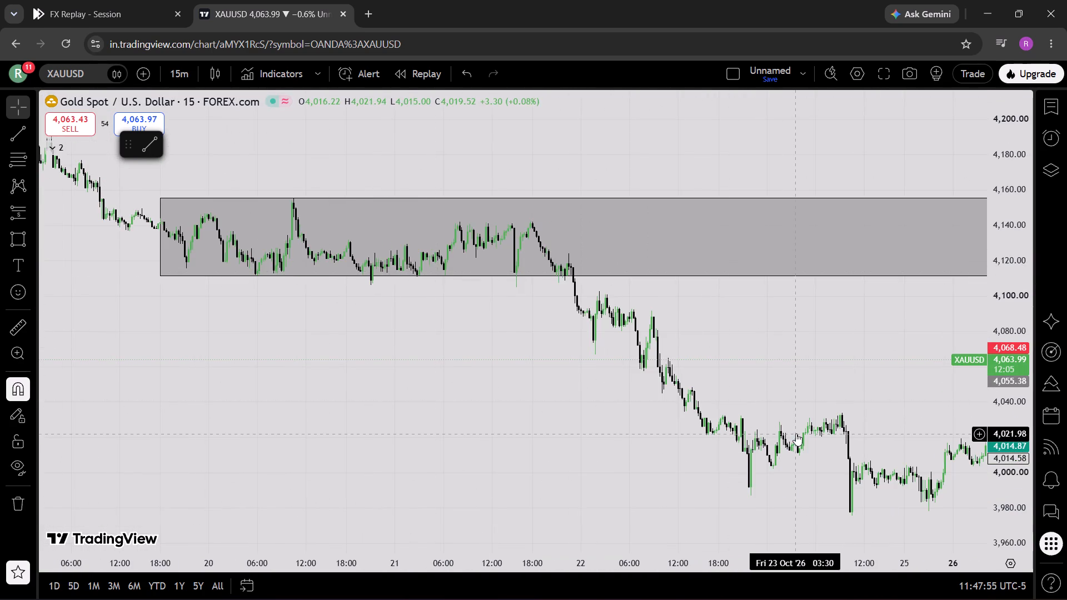
pyautogui.moveTo(796, 433); pyautogui.dragTo(391, 475)
pyautogui.moveTo(629, 298); pyautogui.dragTo(280, 362)
pyautogui.click(540, 278)
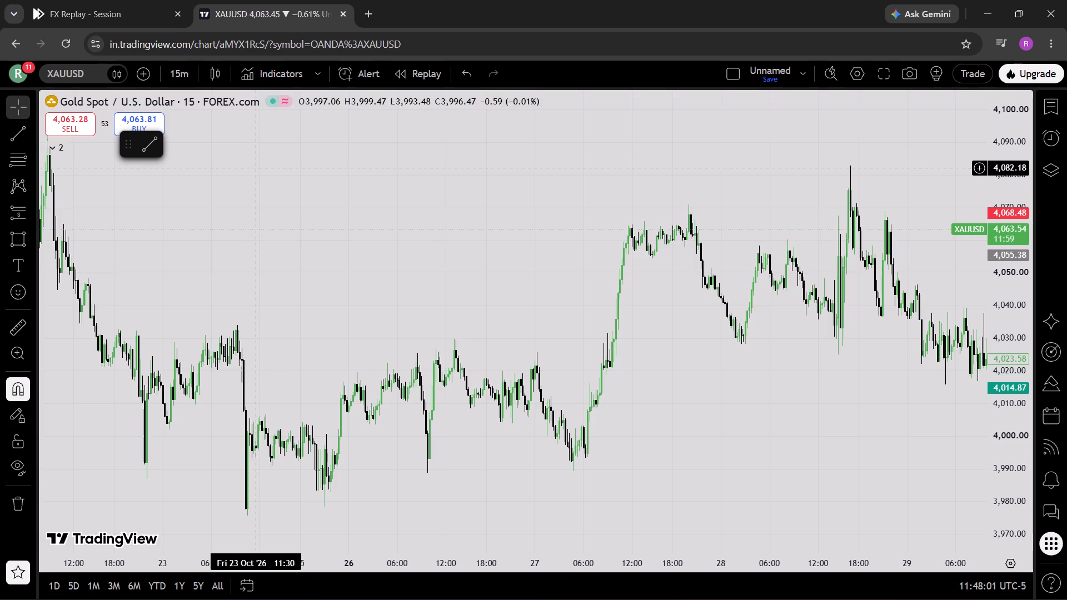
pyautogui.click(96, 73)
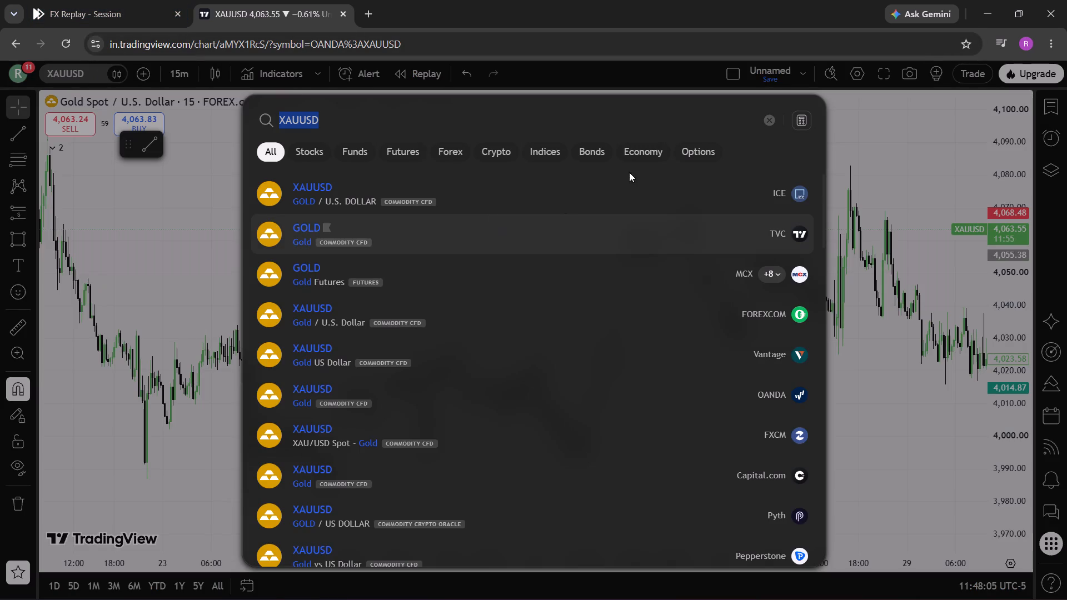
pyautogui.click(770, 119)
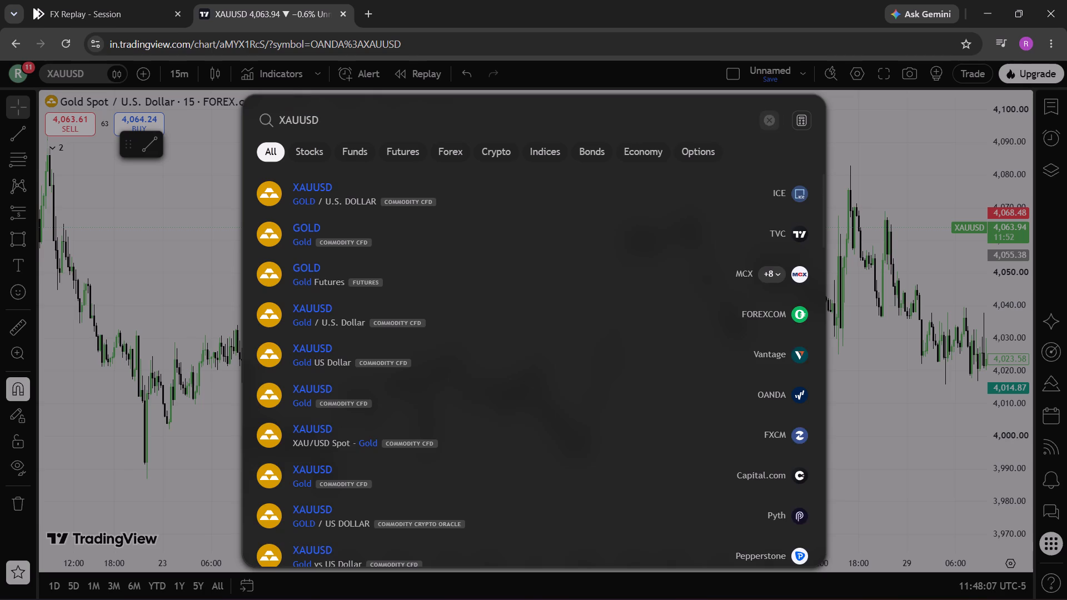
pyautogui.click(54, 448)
# Remove all drawings from the XAUUSD chart.
pyautogui.click(12, 508)
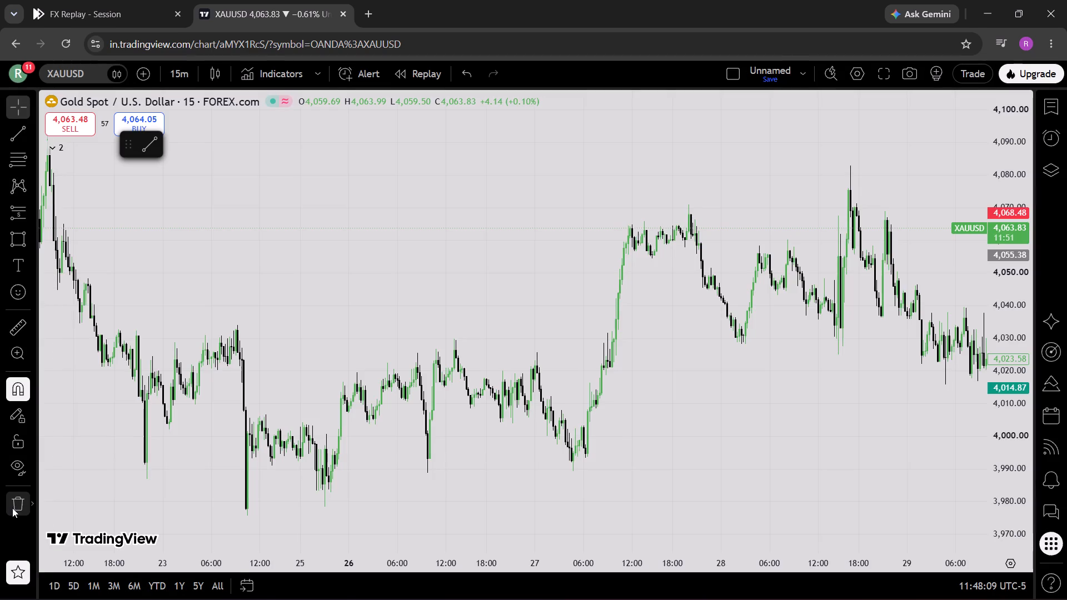
pyautogui.click(75, 505)
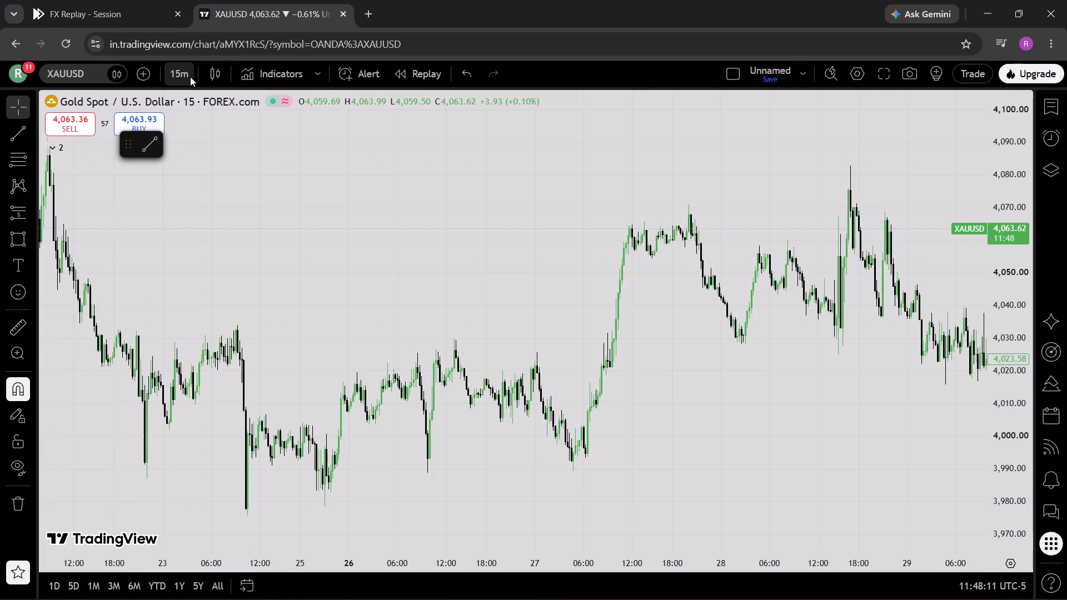
# On the 1-month chart, draw a trend line from October 2026's high at about 4,227 to April 2027 and apply the PMH template.
pyautogui.click(190, 77)
pyautogui.scroll(-2, 208, 194)
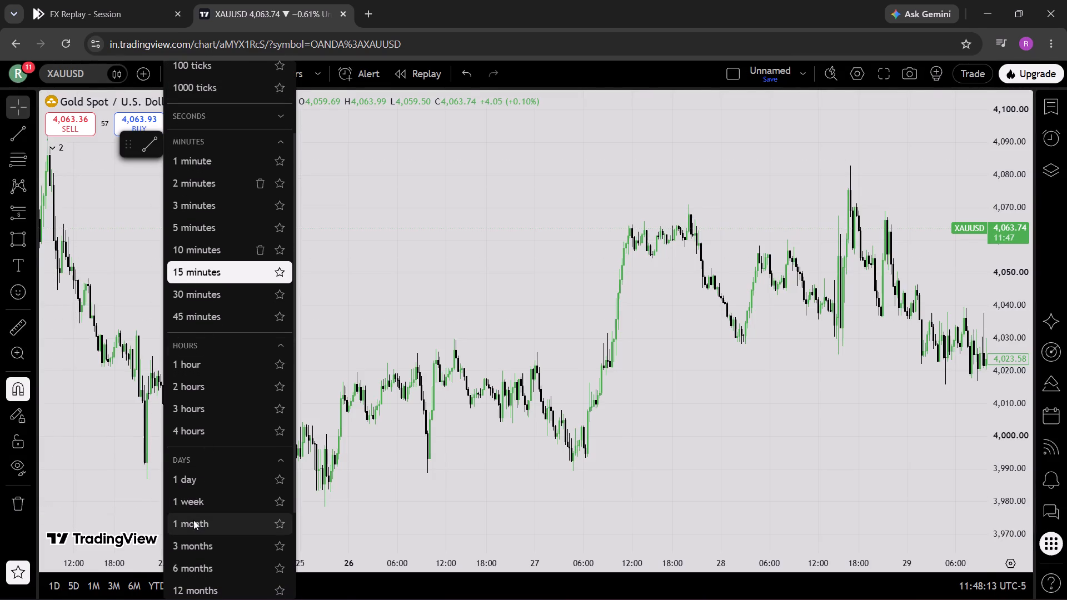
pyautogui.click(193, 520)
pyautogui.moveTo(767, 321); pyautogui.dragTo(372, 314)
pyautogui.moveTo(1039, 312); pyautogui.dragTo(526, 300)
pyautogui.moveTo(707, 308); pyautogui.dragTo(0, 381)
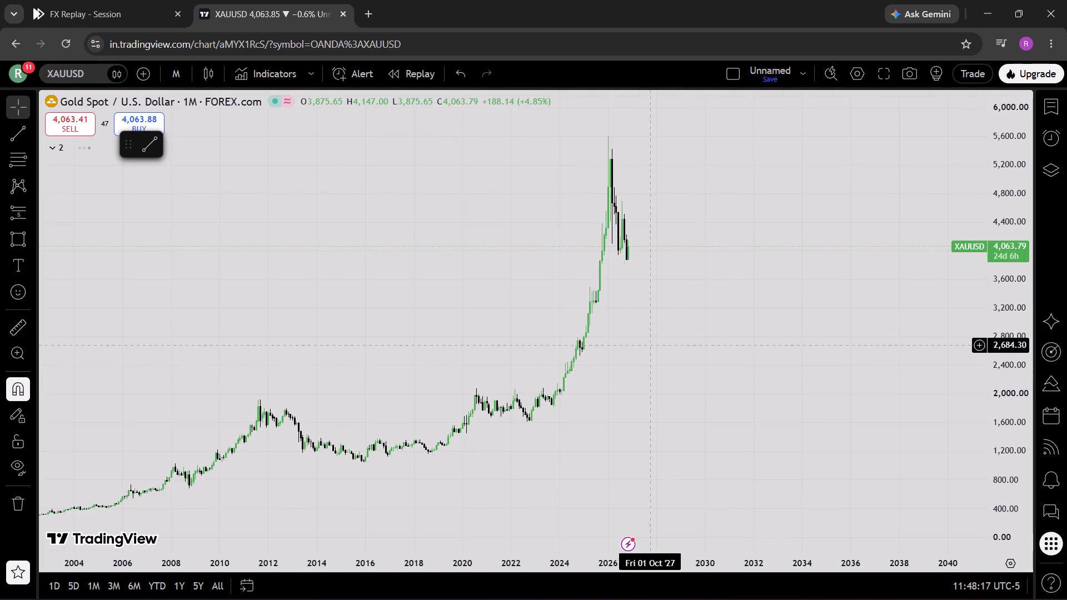
pyautogui.moveTo(689, 317); pyautogui.dragTo(638, 307)
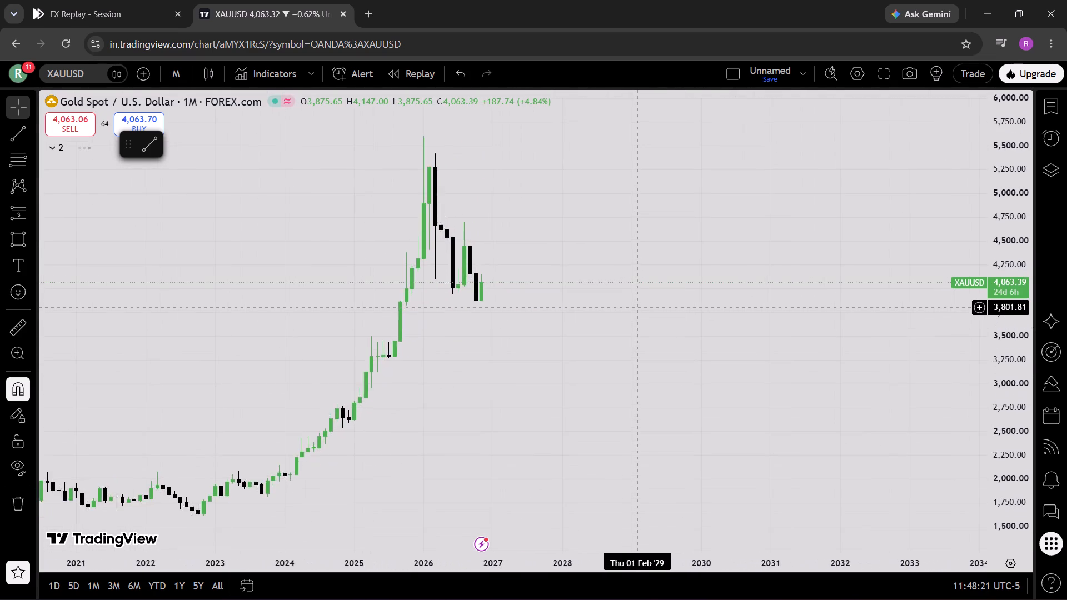
pyautogui.moveTo(537, 311); pyautogui.dragTo(701, 293)
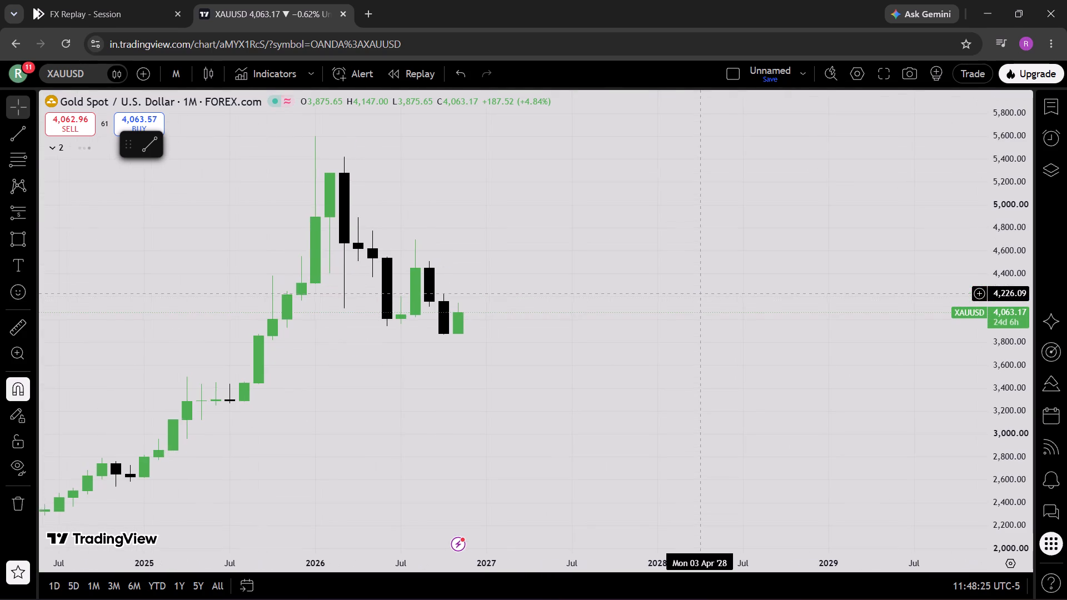
pyautogui.click(16, 126)
pyautogui.moveTo(440, 272); pyautogui.dragTo(627, 286)
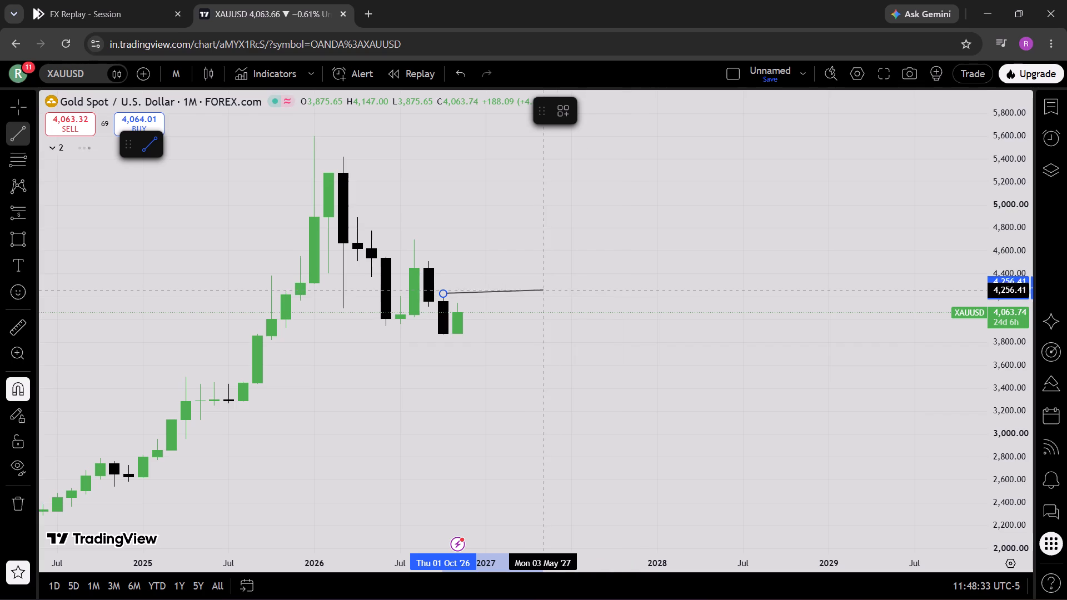
pyautogui.click(526, 293)
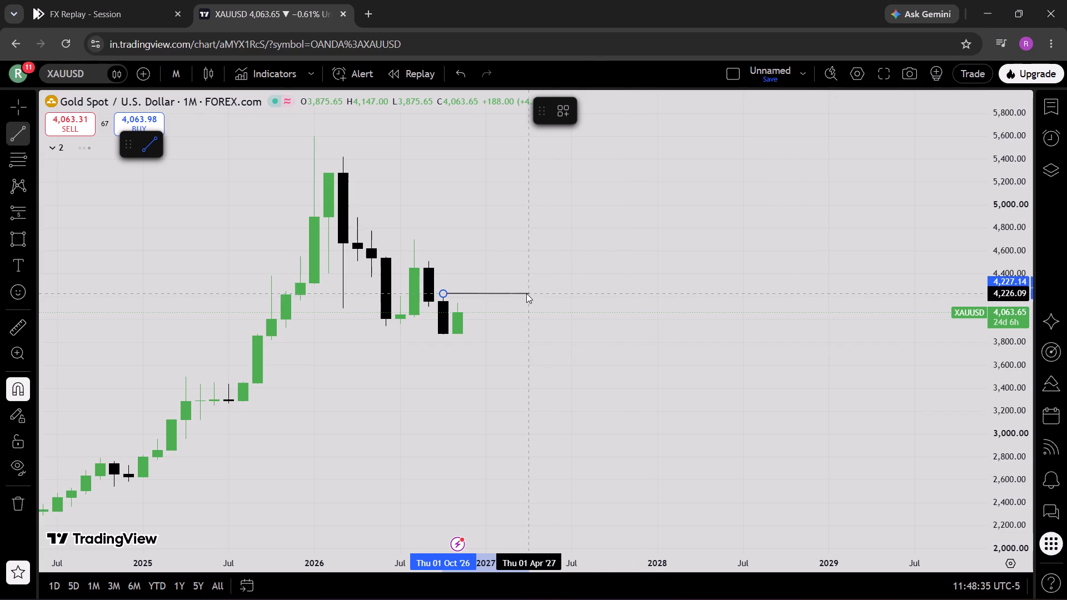
pyautogui.click(569, 118)
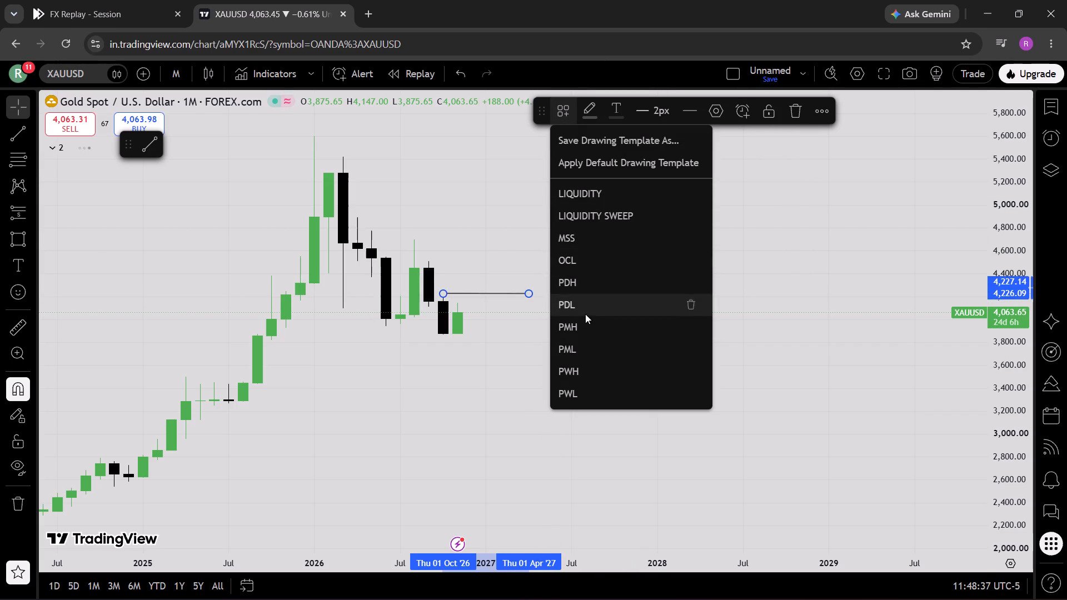
pyautogui.click(584, 323)
pyautogui.click(584, 323)
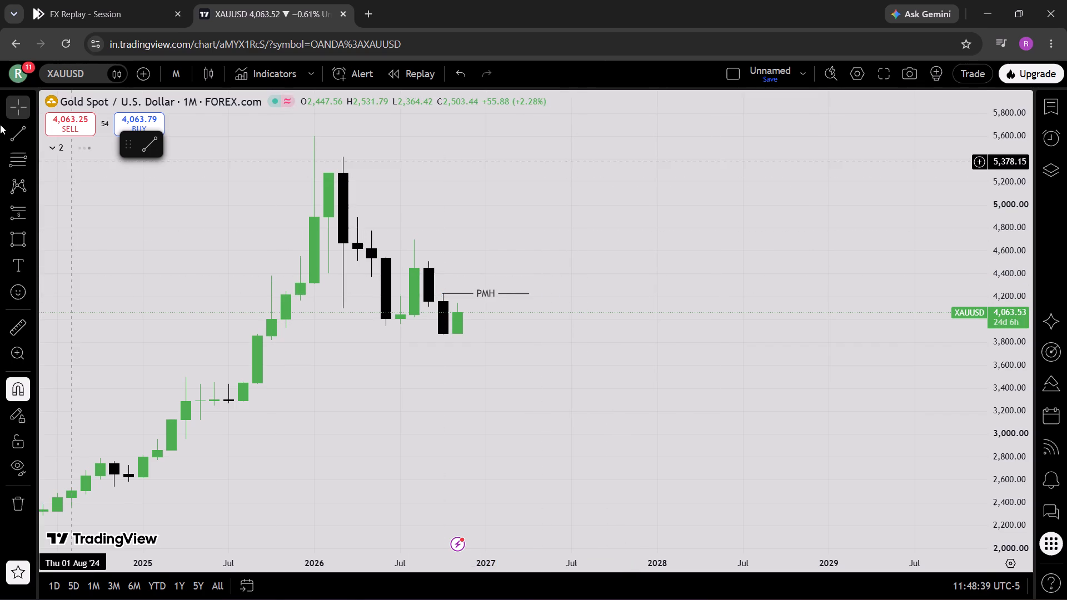
# Draw a trend line from October 2026's low at about 3,870 to April 2027 and apply the PML template.
pyautogui.click(13, 131)
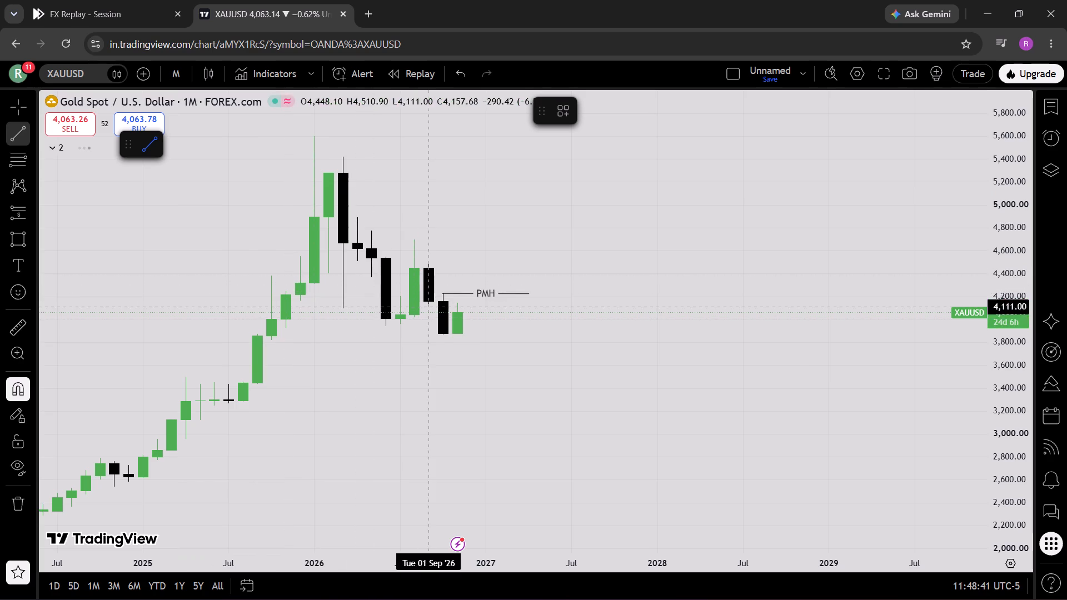
pyautogui.moveTo(442, 339); pyautogui.dragTo(532, 330)
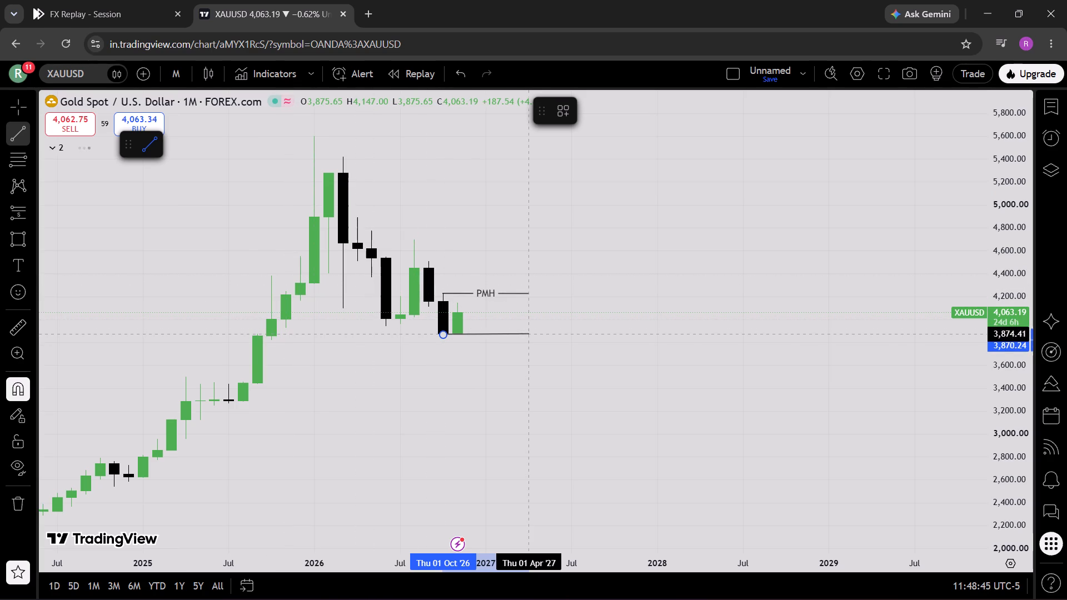
pyautogui.click(531, 334)
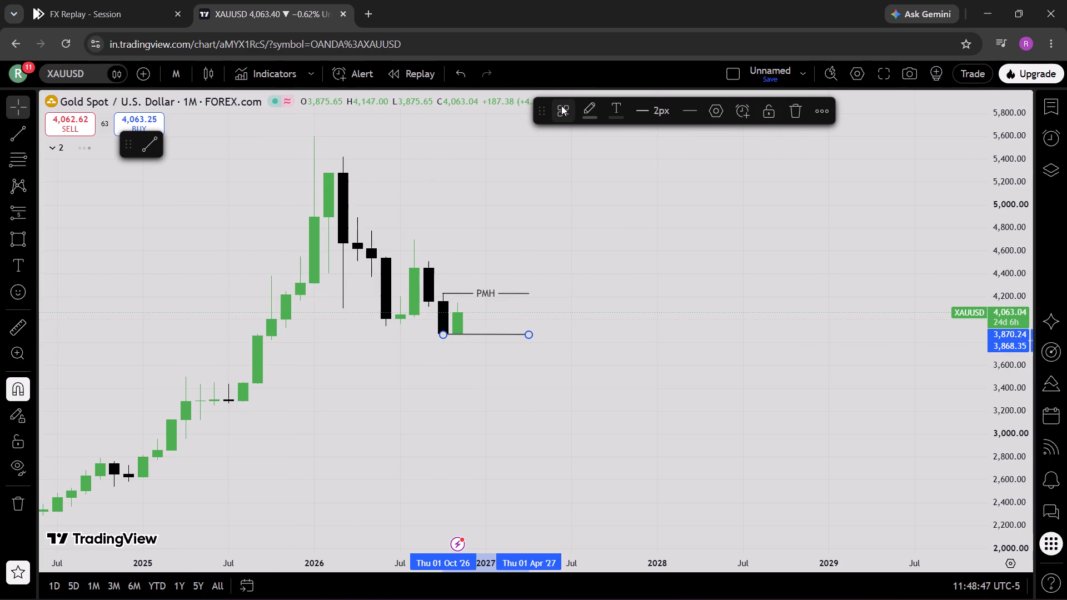
pyautogui.click(561, 106)
pyautogui.click(589, 342)
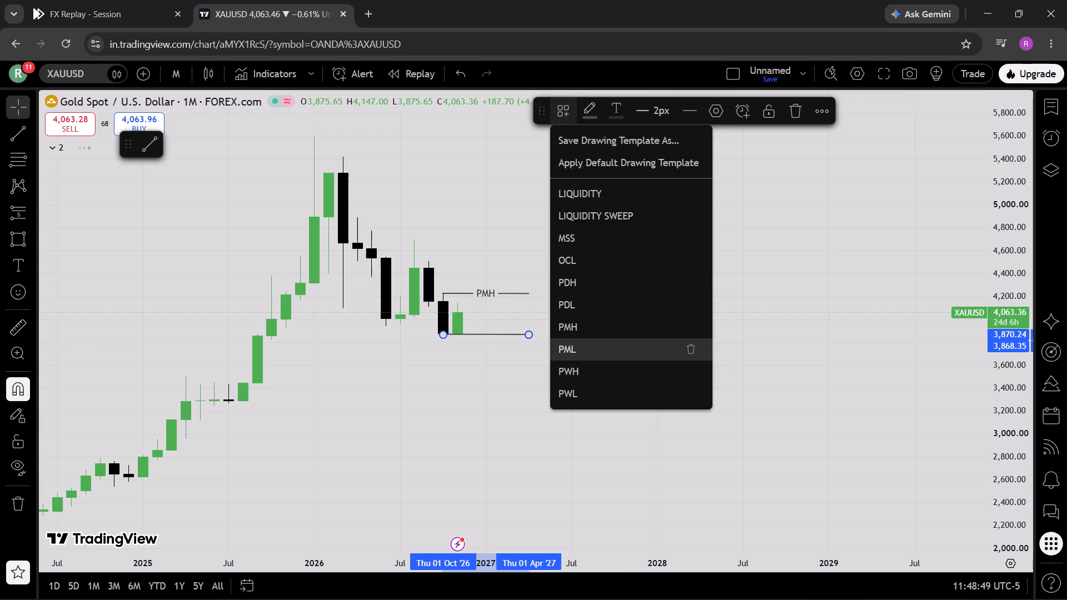
pyautogui.click(589, 342)
# Switch the gold chart to the 1-week timeframe.
pyautogui.click(183, 72)
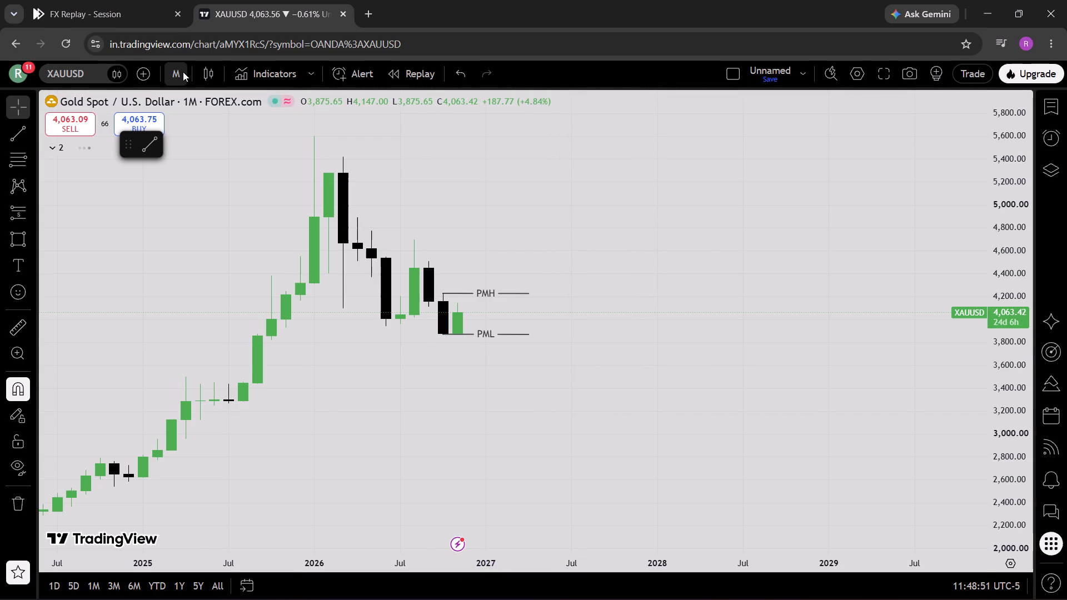
pyautogui.scroll(-2, 225, 248)
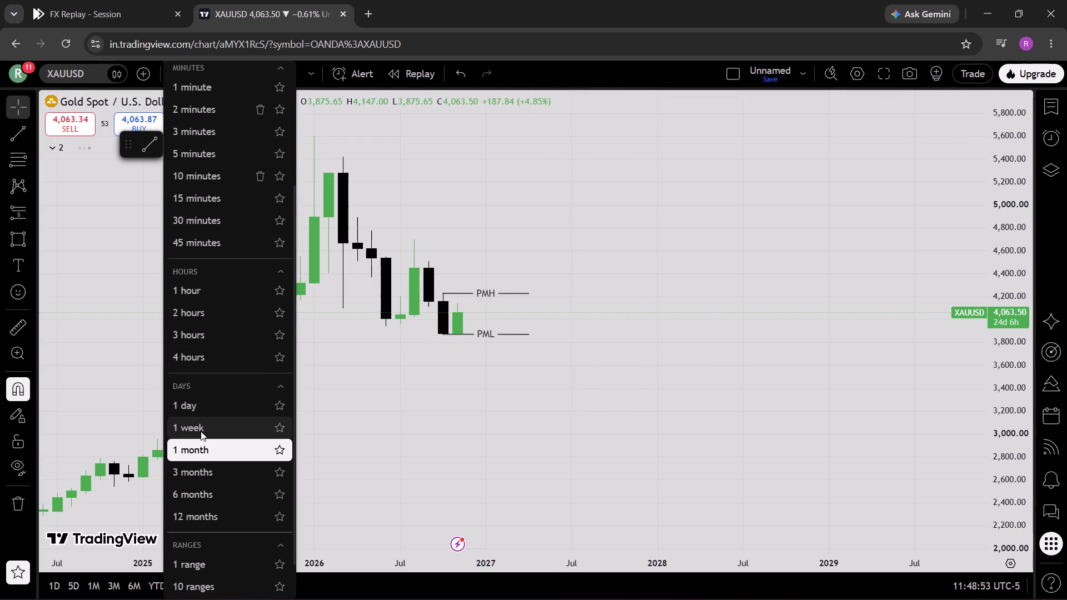
pyautogui.click(201, 431)
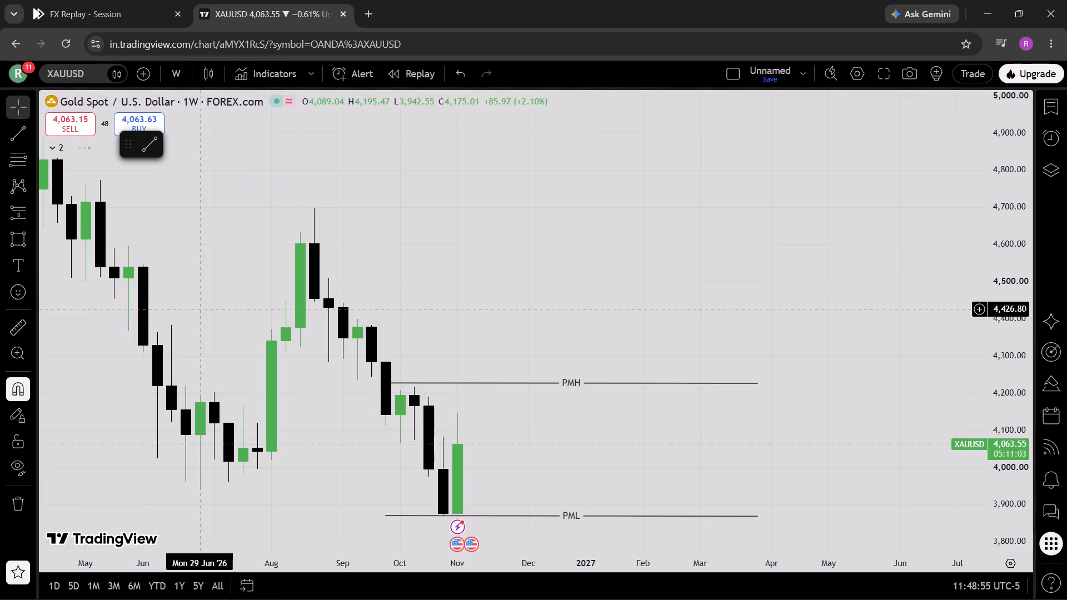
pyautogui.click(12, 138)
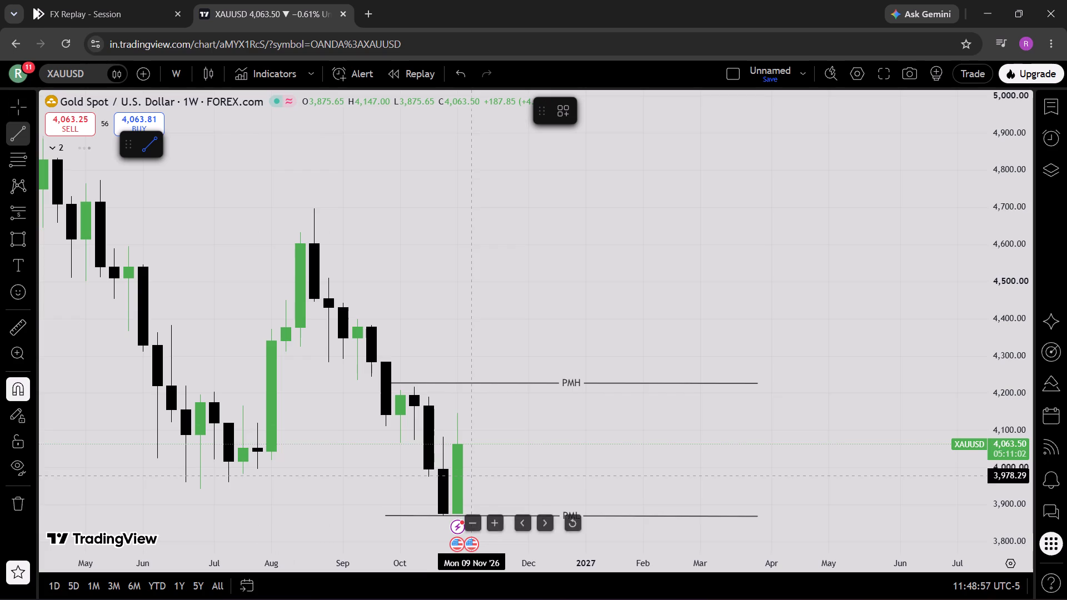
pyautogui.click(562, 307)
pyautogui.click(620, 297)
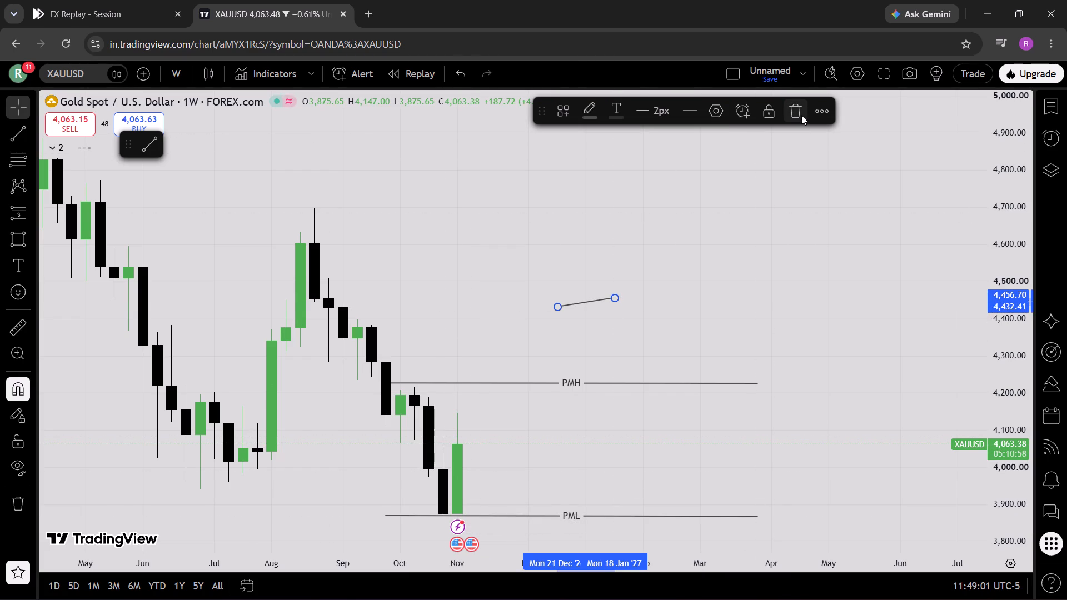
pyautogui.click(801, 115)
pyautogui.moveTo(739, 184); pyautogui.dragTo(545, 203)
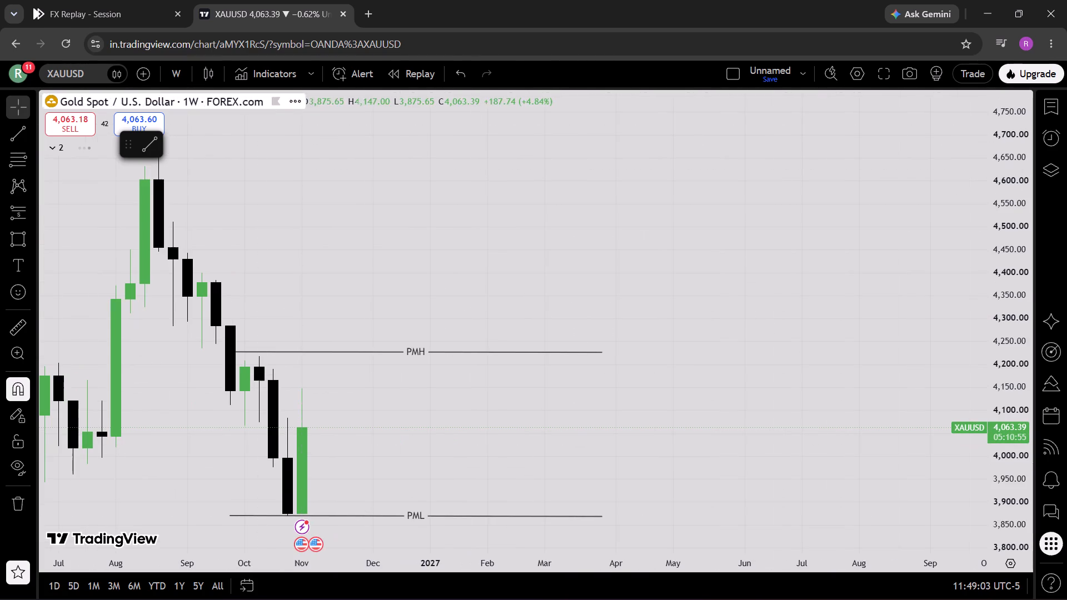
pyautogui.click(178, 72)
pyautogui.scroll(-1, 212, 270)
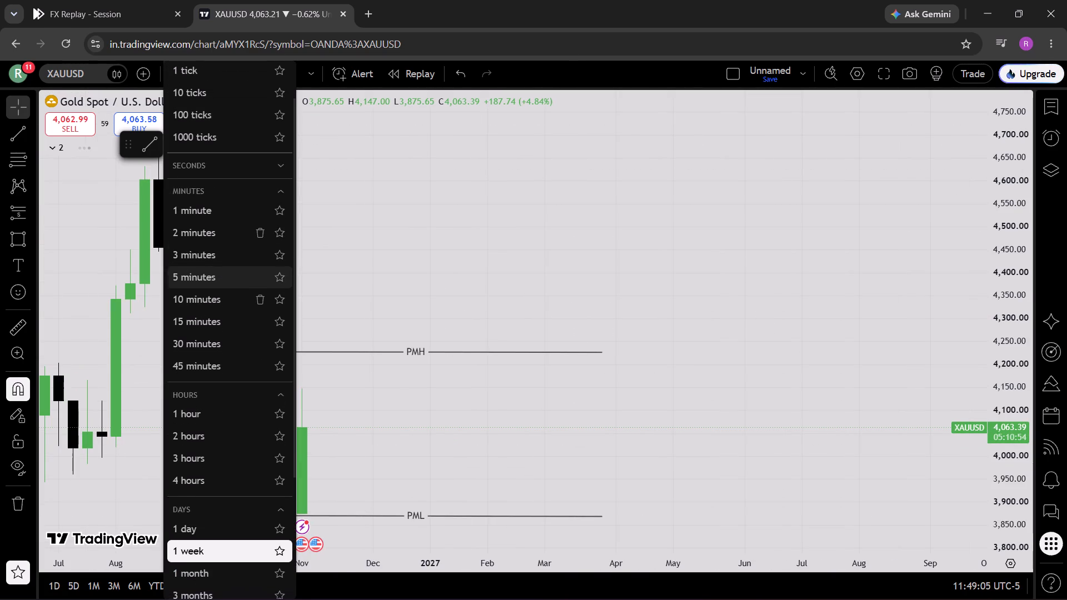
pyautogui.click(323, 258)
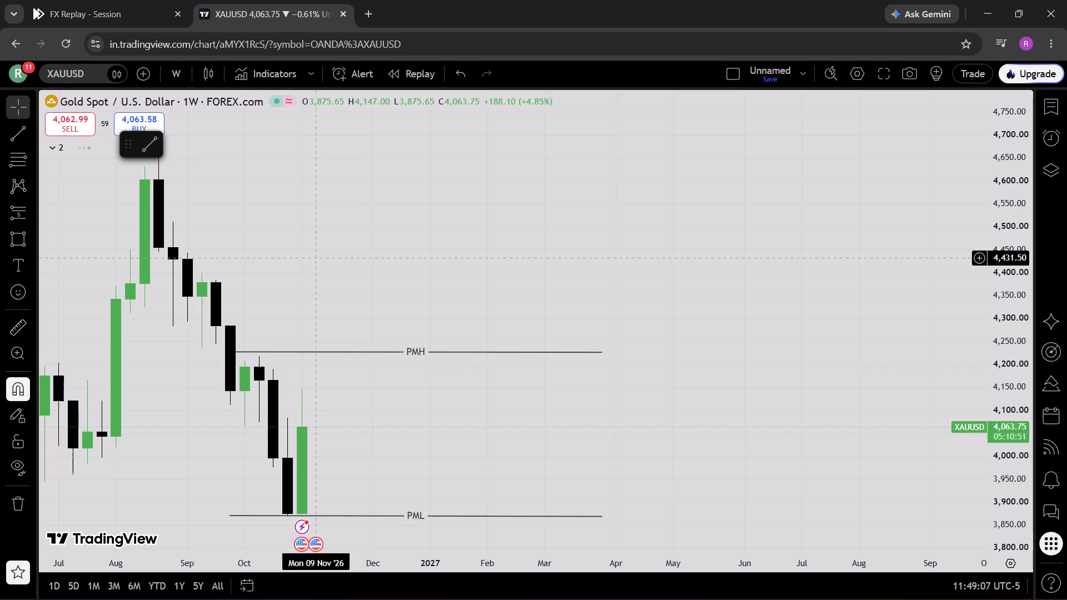
# Review the PMH and PML levels on the 1-month timeframe and return to the 1-week timeframe.
pyautogui.click(183, 76)
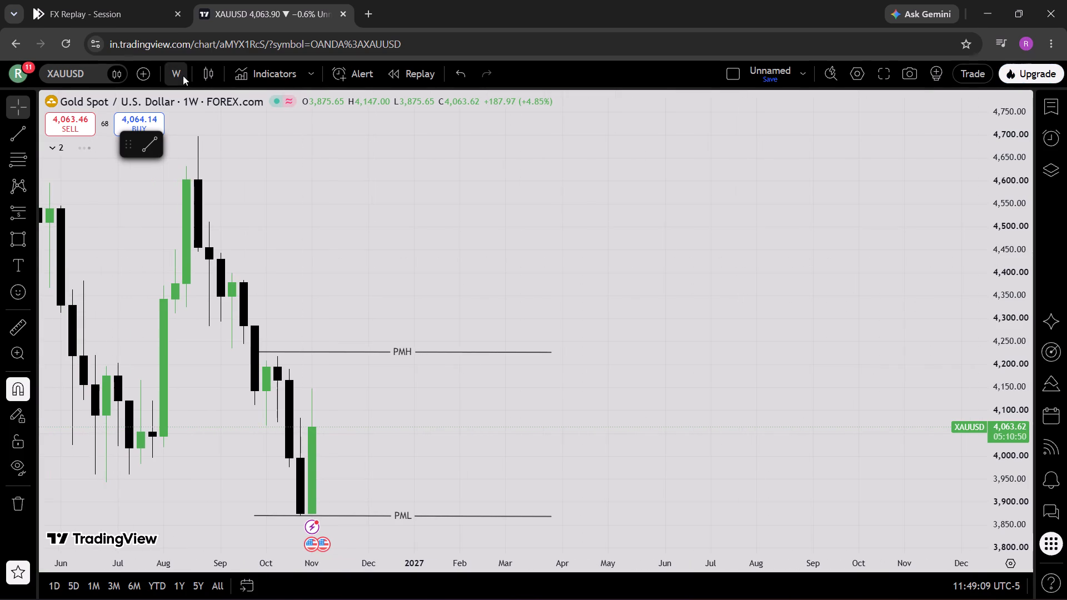
pyautogui.scroll(-1, 190, 512)
pyautogui.click(196, 559)
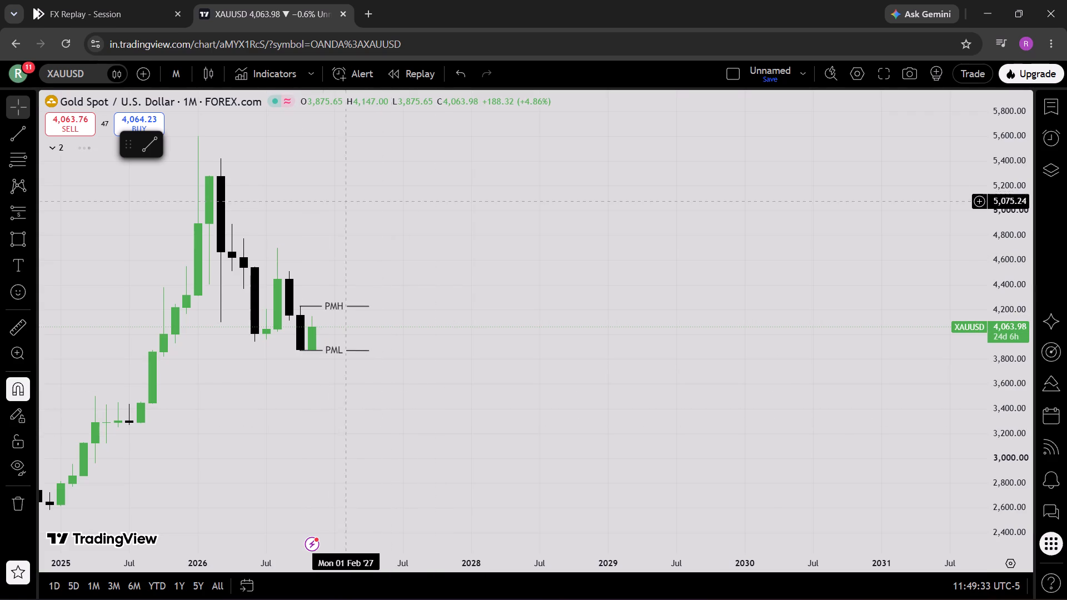
pyautogui.click(180, 74)
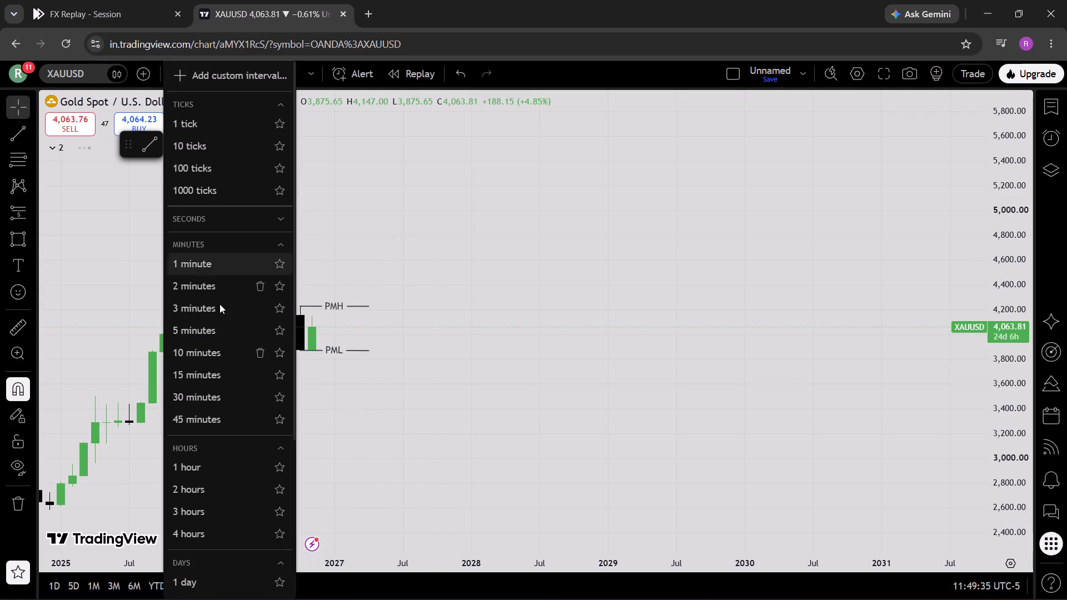
pyautogui.scroll(-1, 220, 304)
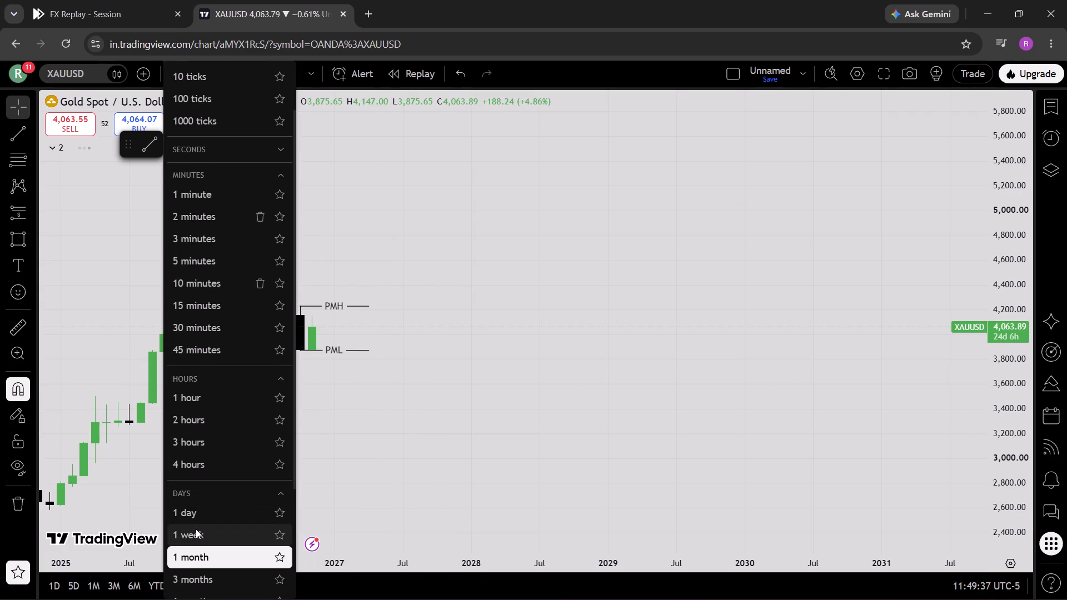
pyautogui.click(196, 529)
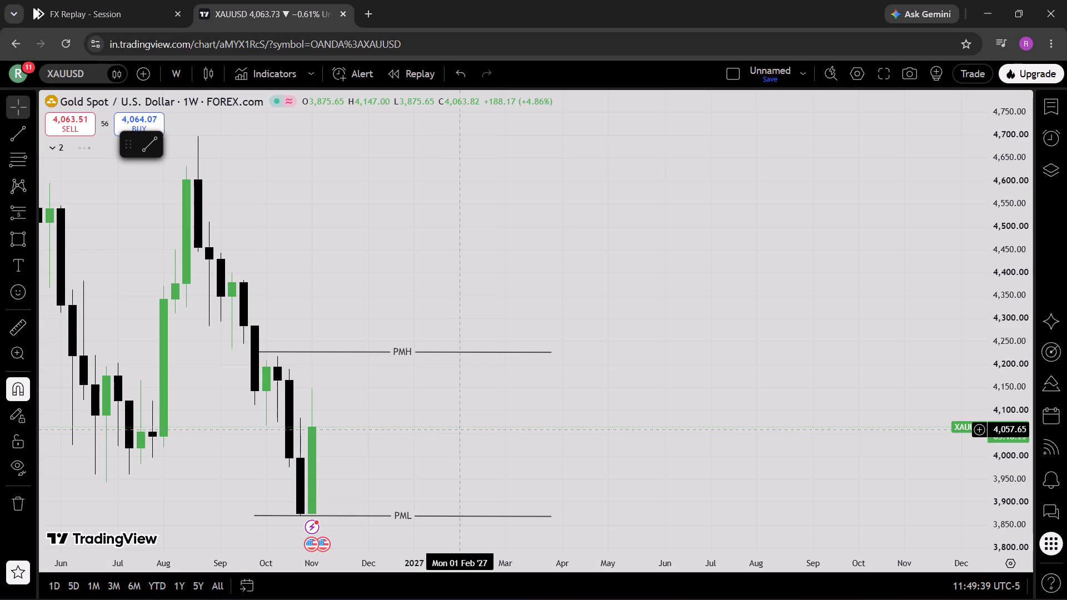
# Switch the gold chart to the 1-day timeframe.
pyautogui.moveTo(458, 429); pyautogui.dragTo(475, 429)
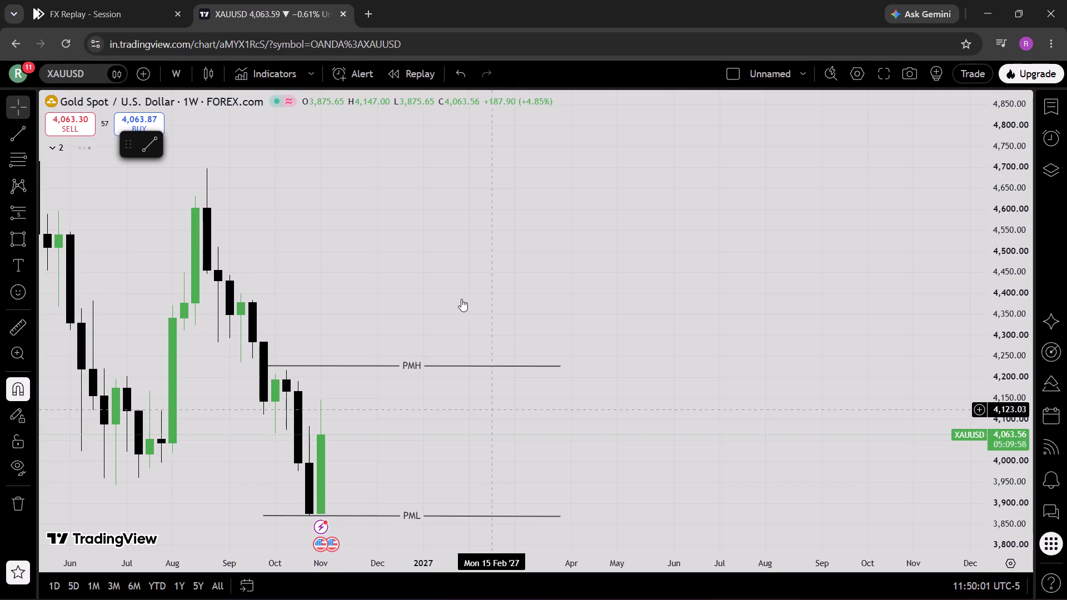
pyautogui.click(180, 76)
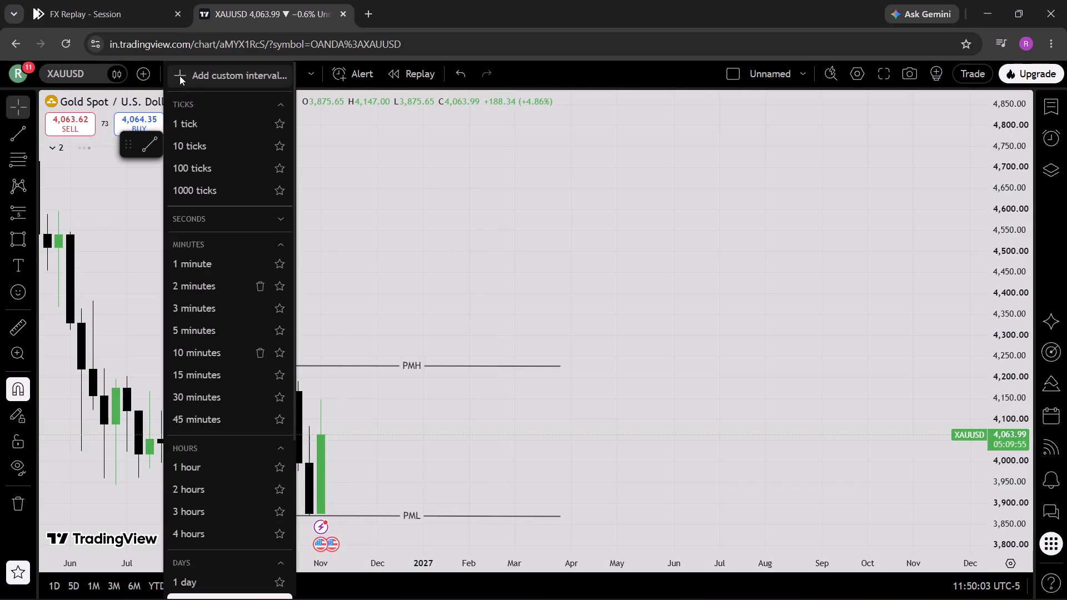
pyautogui.scroll(-1, 187, 466)
pyautogui.click(210, 437)
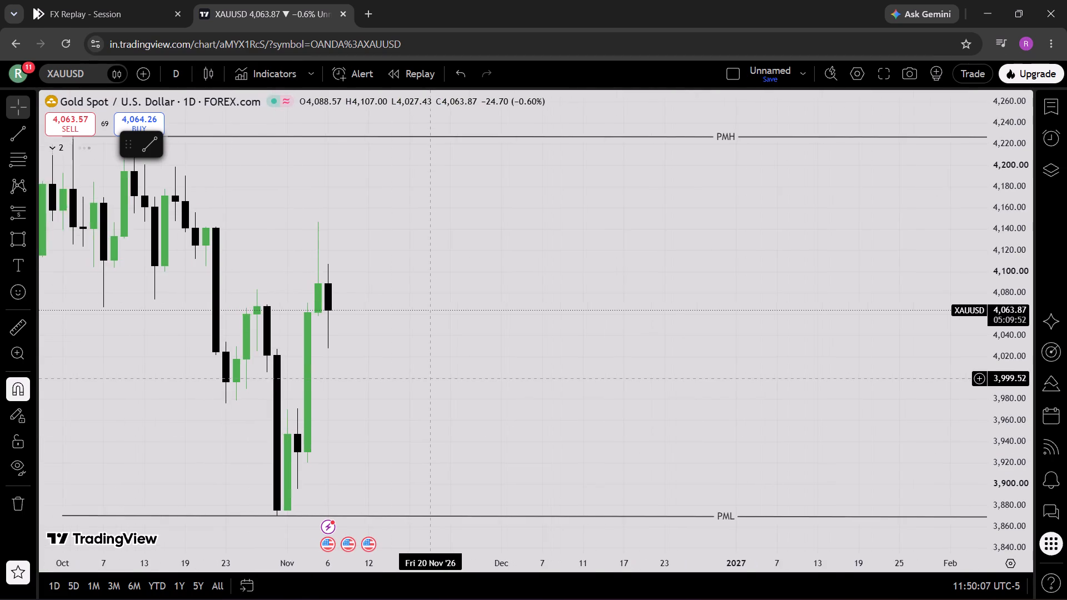
# Draw a rectangle over the 21 October 2026 candle from 4,142.31 to 4,105.06, extend it to 11 November, and apply the DAILY OB template.
pyautogui.click(12, 241)
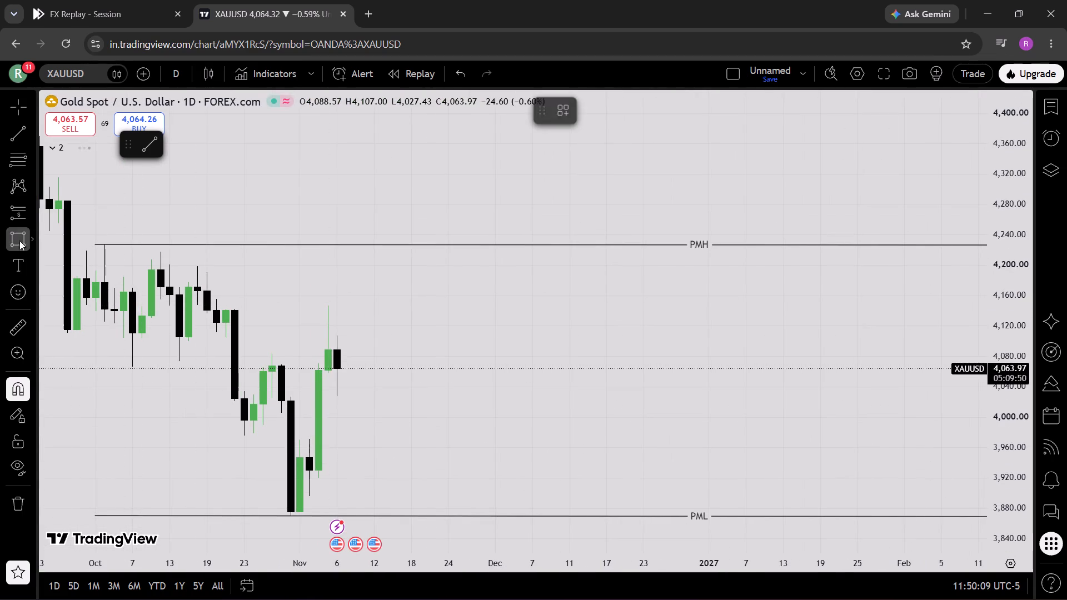
pyautogui.click(228, 302)
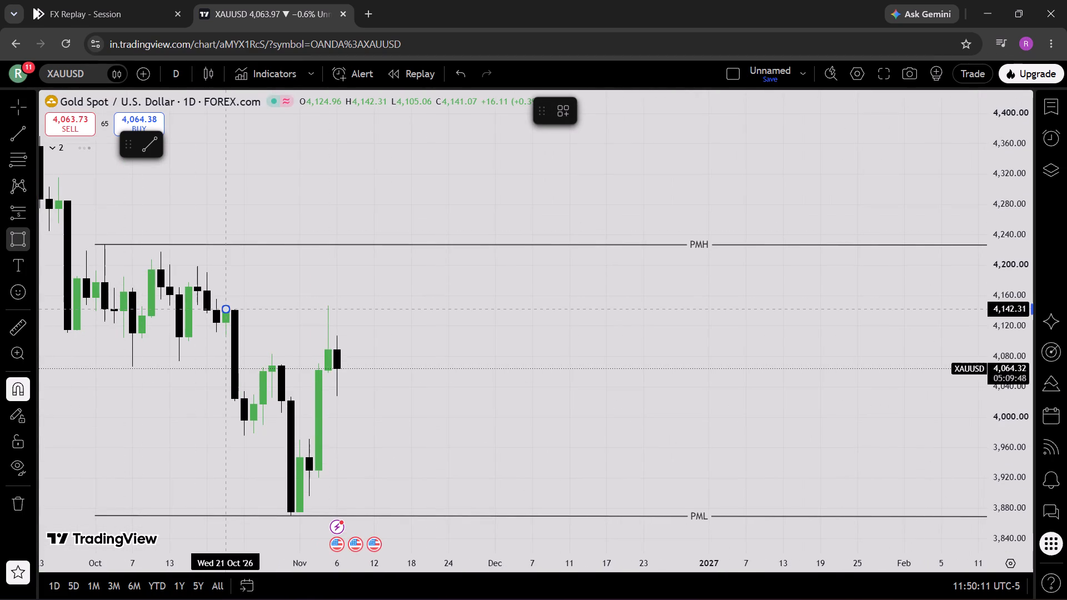
pyautogui.click(227, 334)
pyautogui.moveTo(228, 325); pyautogui.dragTo(368, 321)
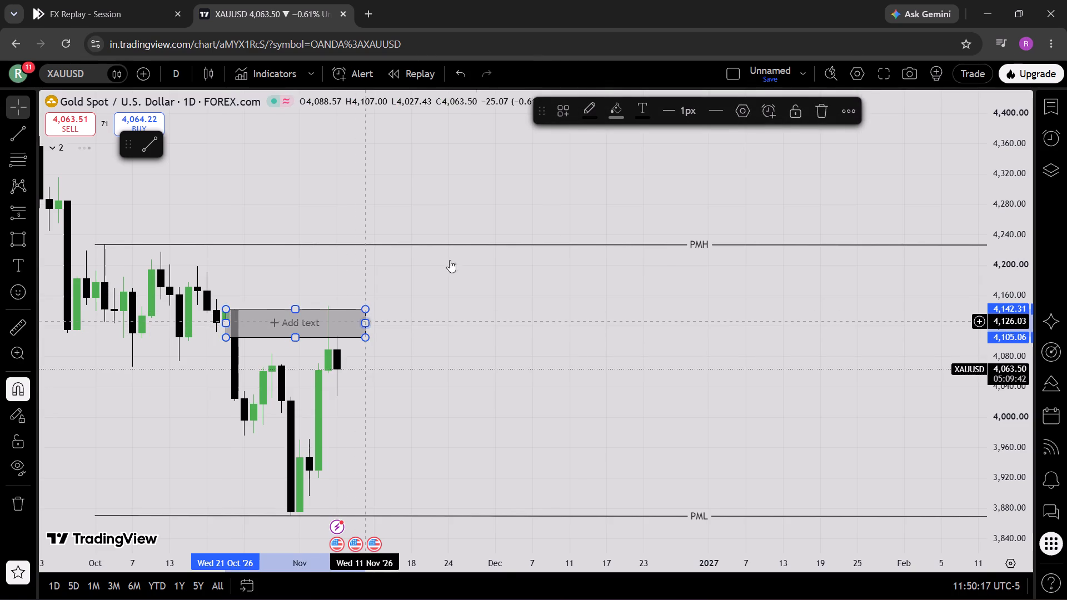
pyautogui.click(562, 117)
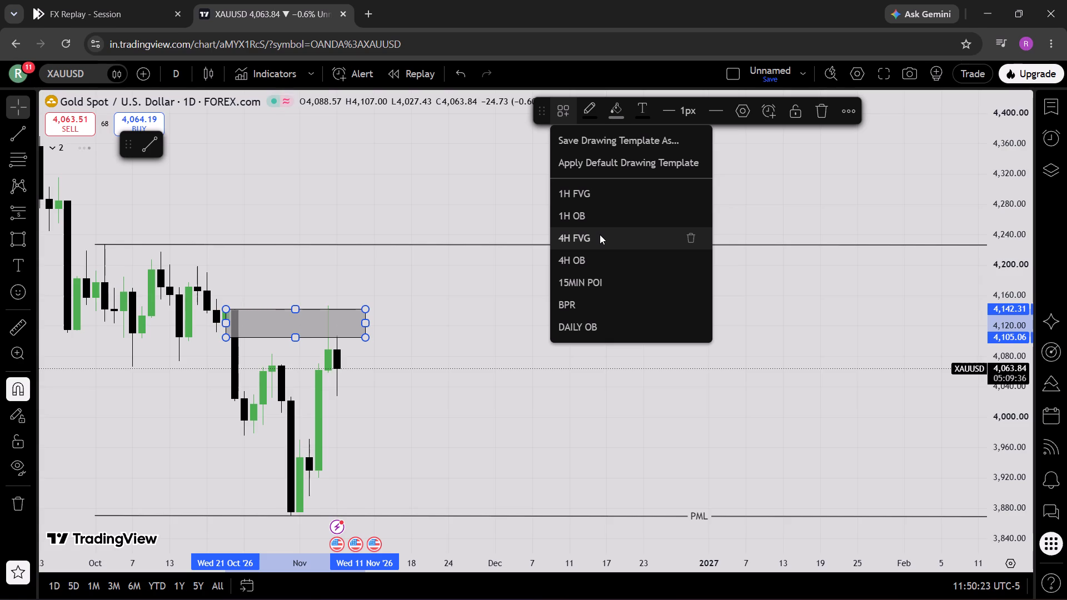
pyautogui.click(593, 325)
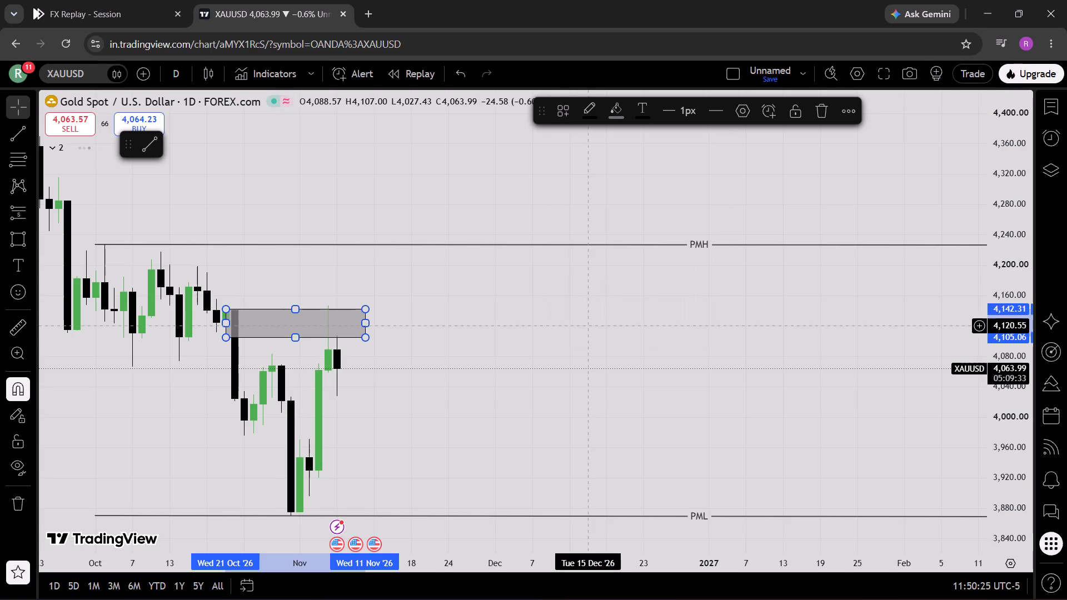
pyautogui.click(593, 325)
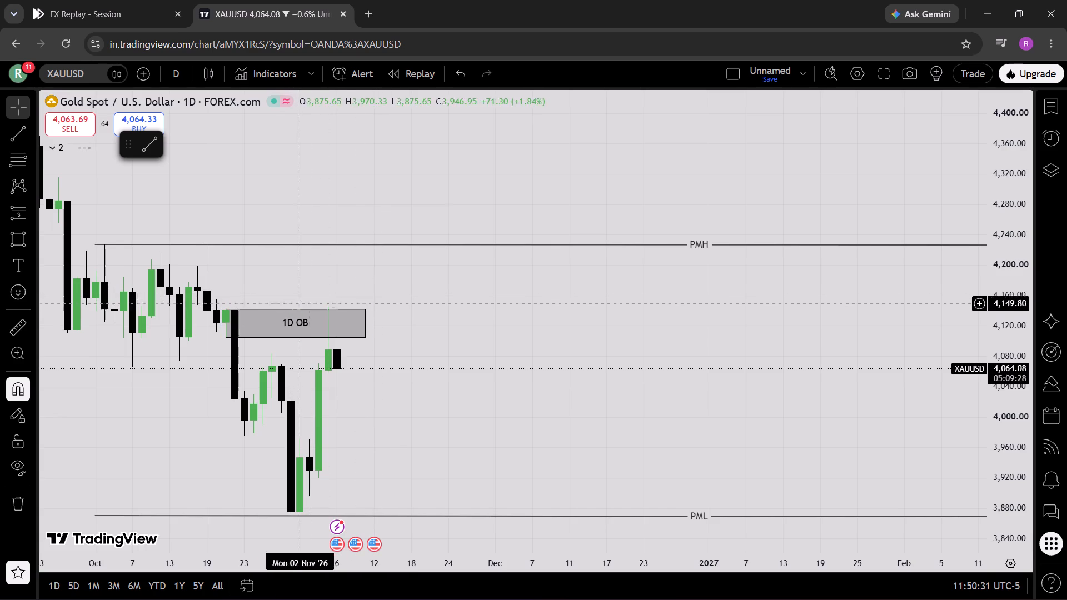
pyautogui.click(477, 323)
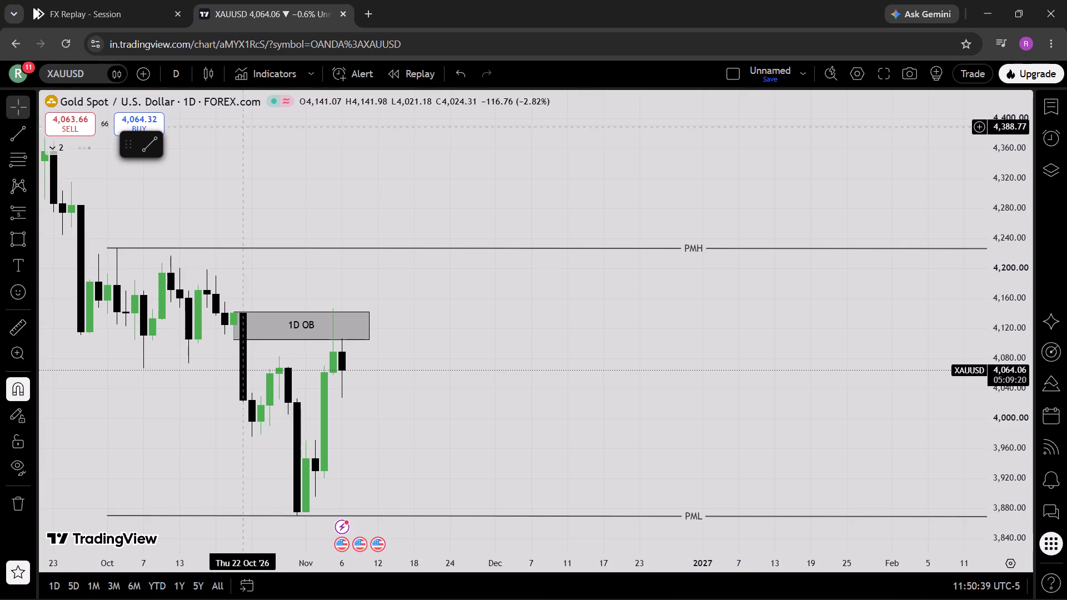
# Draw a rectangle over the 3 November 2026 candle from 3,971.21 to 3,895.54, extend it to 16 November, and apply the DAILY OB template.
pyautogui.click(19, 237)
pyautogui.moveTo(316, 426); pyautogui.dragTo(318, 449)
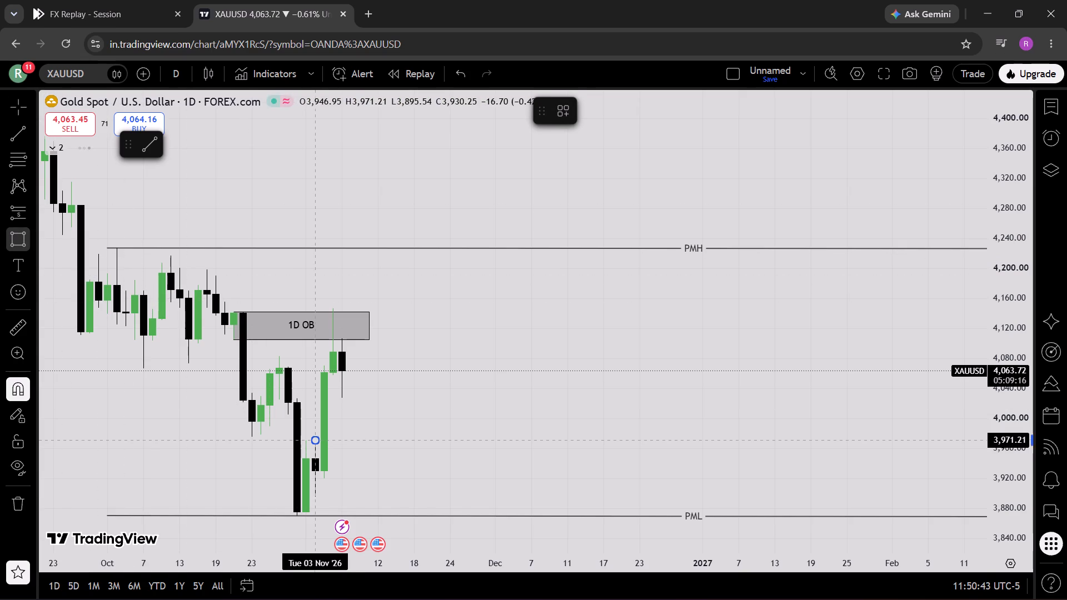
pyautogui.moveTo(318, 449); pyautogui.dragTo(318, 496)
pyautogui.moveTo(318, 496); pyautogui.dragTo(320, 466)
pyautogui.moveTo(320, 466); pyautogui.dragTo(386, 467)
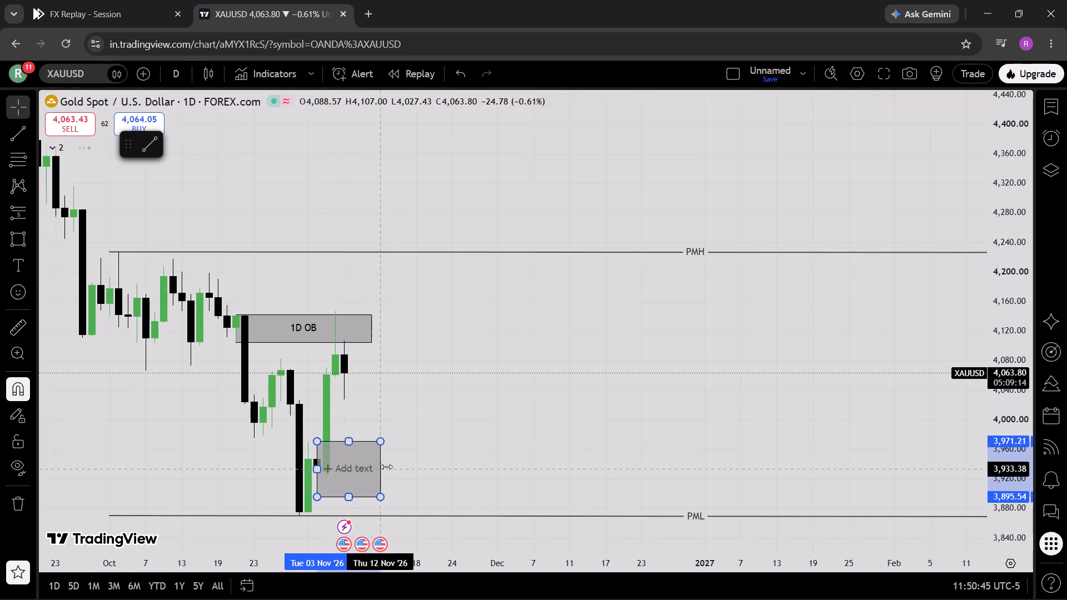
pyautogui.moveTo(386, 467); pyautogui.dragTo(387, 467)
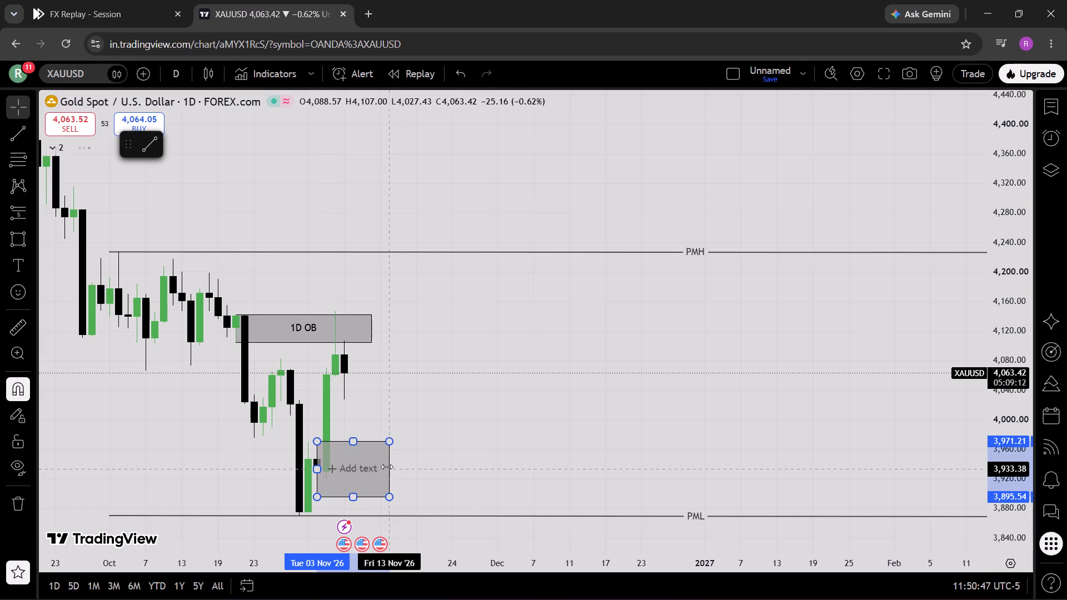
pyautogui.moveTo(387, 467); pyautogui.dragTo(397, 467)
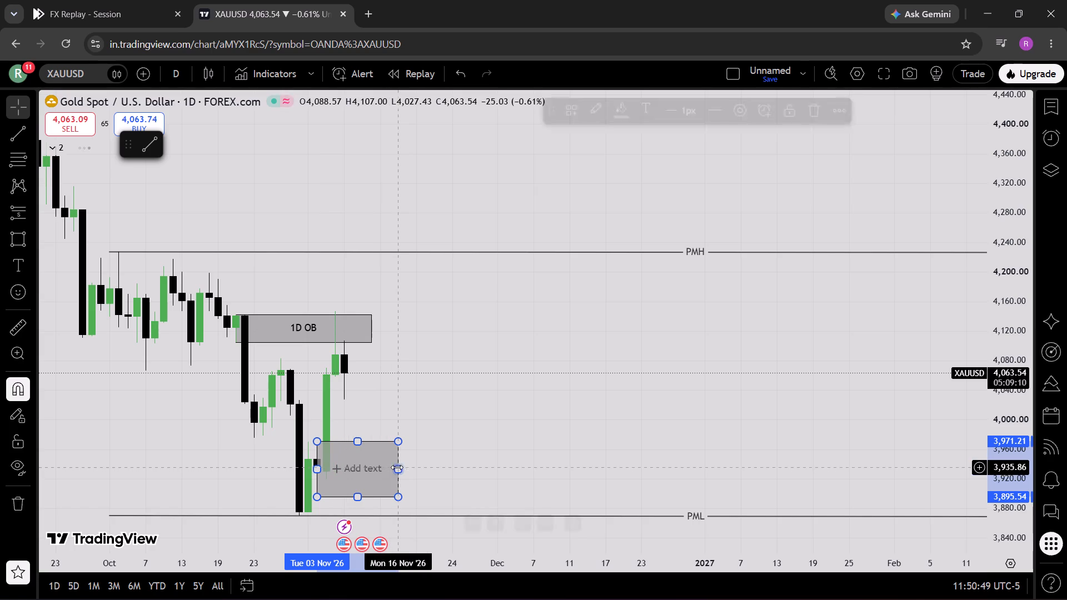
pyautogui.click(566, 118)
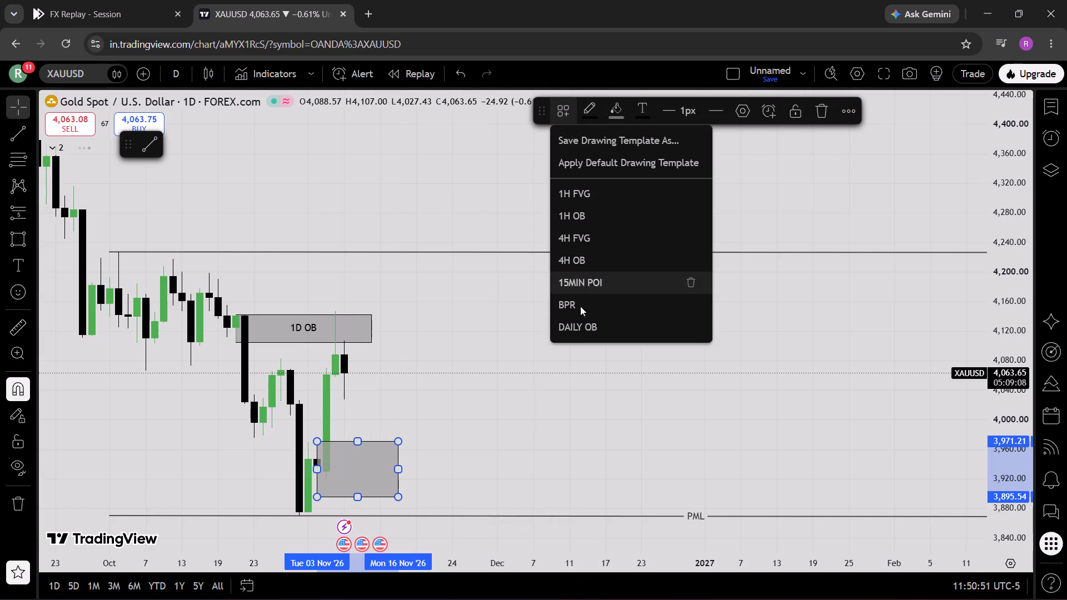
pyautogui.click(577, 332)
pyautogui.click(565, 416)
pyautogui.moveTo(565, 416); pyautogui.dragTo(660, 415)
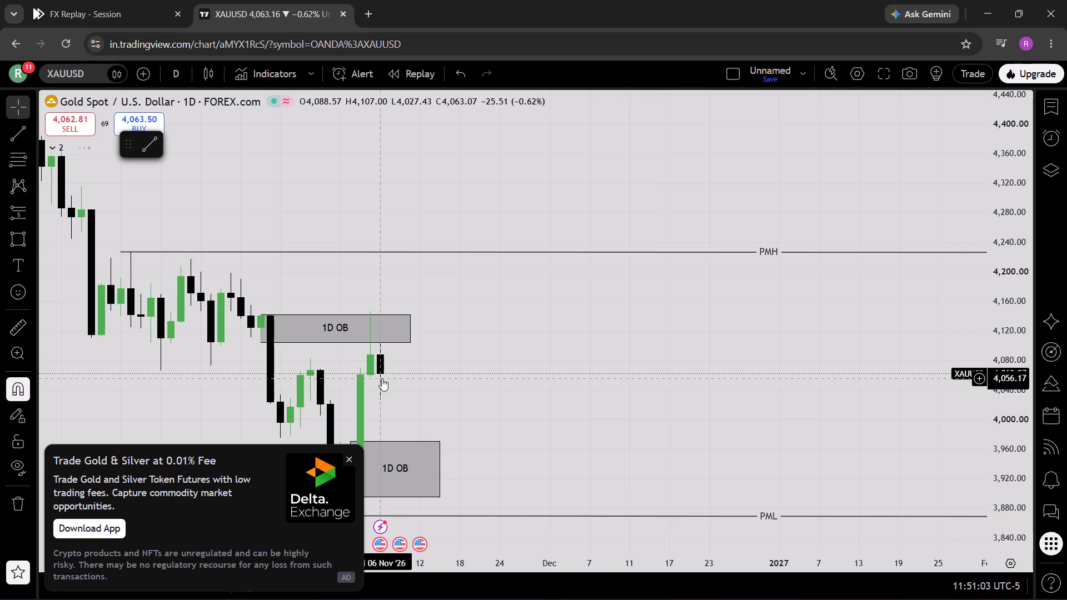
pyautogui.click(348, 456)
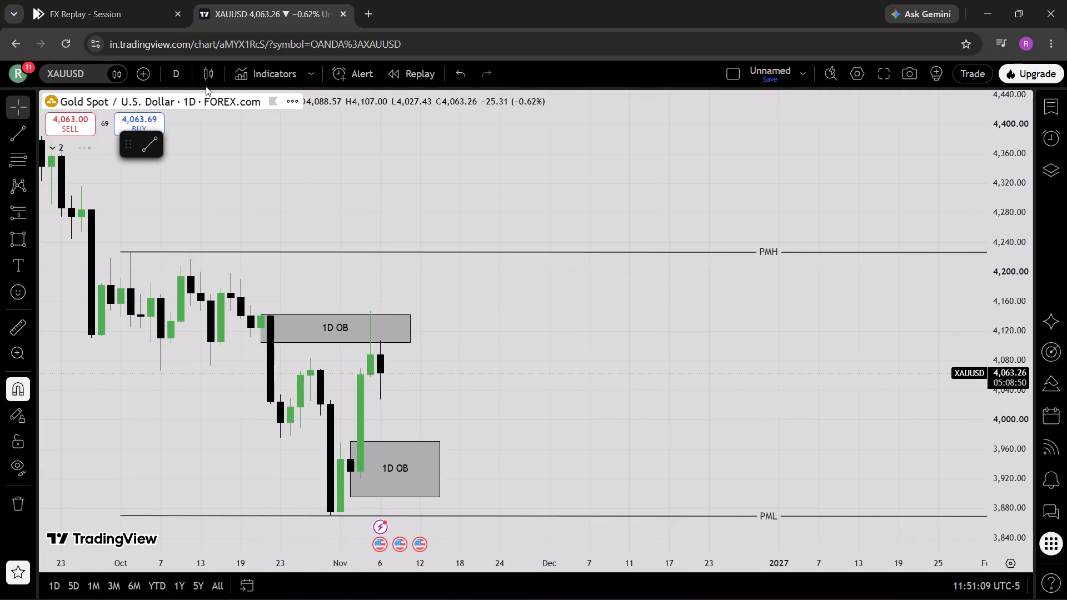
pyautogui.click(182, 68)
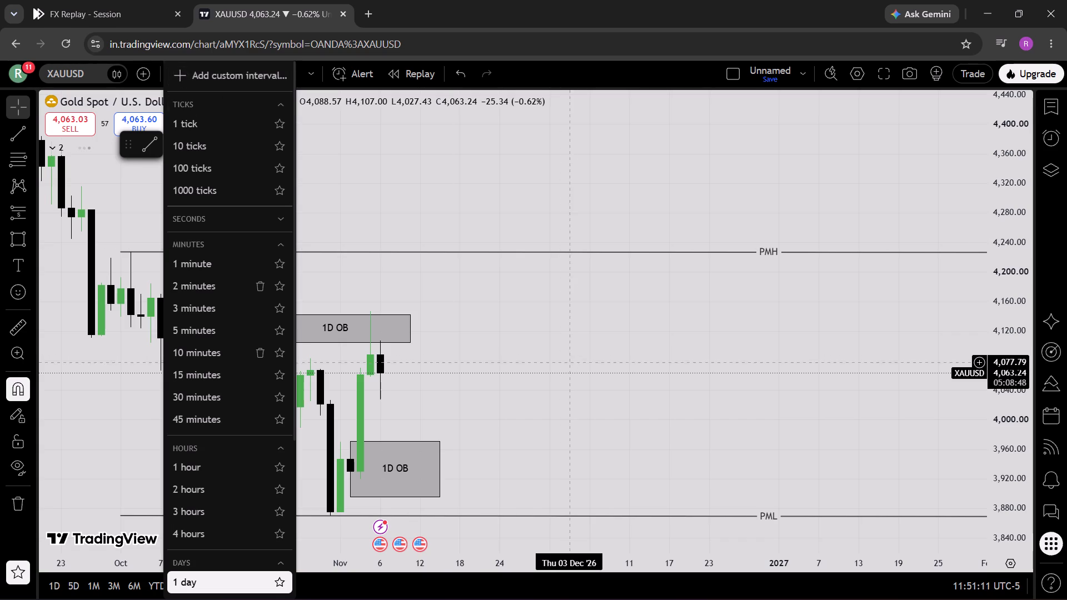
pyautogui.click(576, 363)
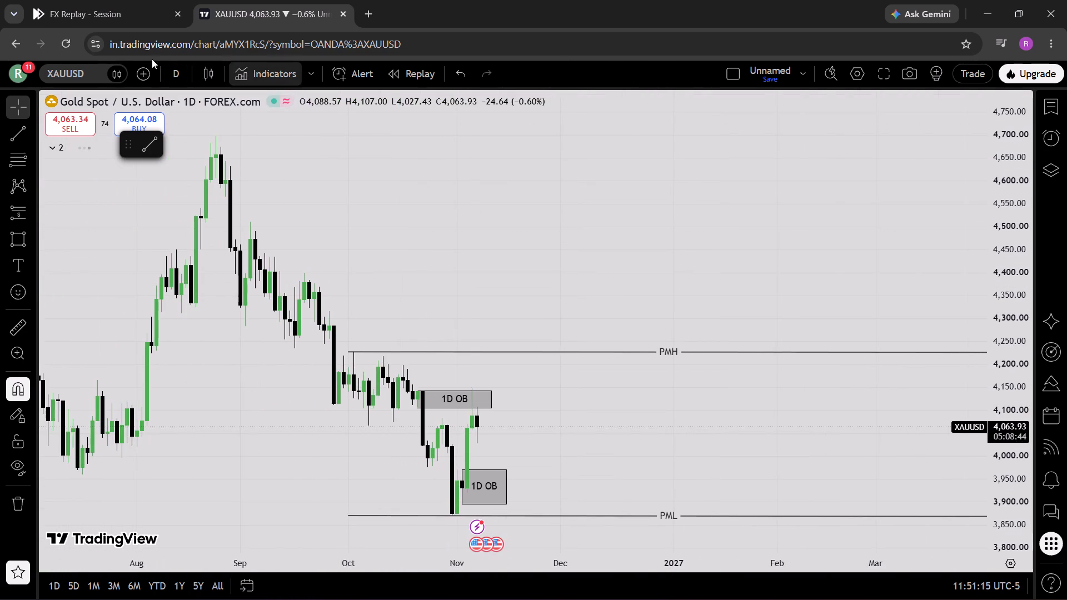
# Switch the chart symbol to the OANDA feed of XAUUSD.
pyautogui.click(104, 75)
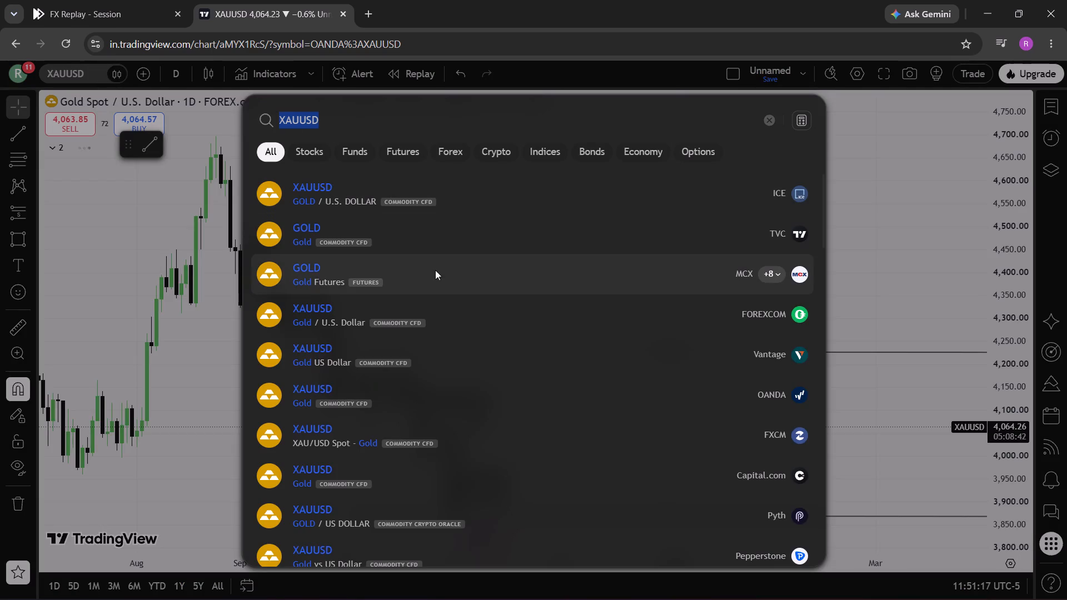
pyautogui.click(485, 410)
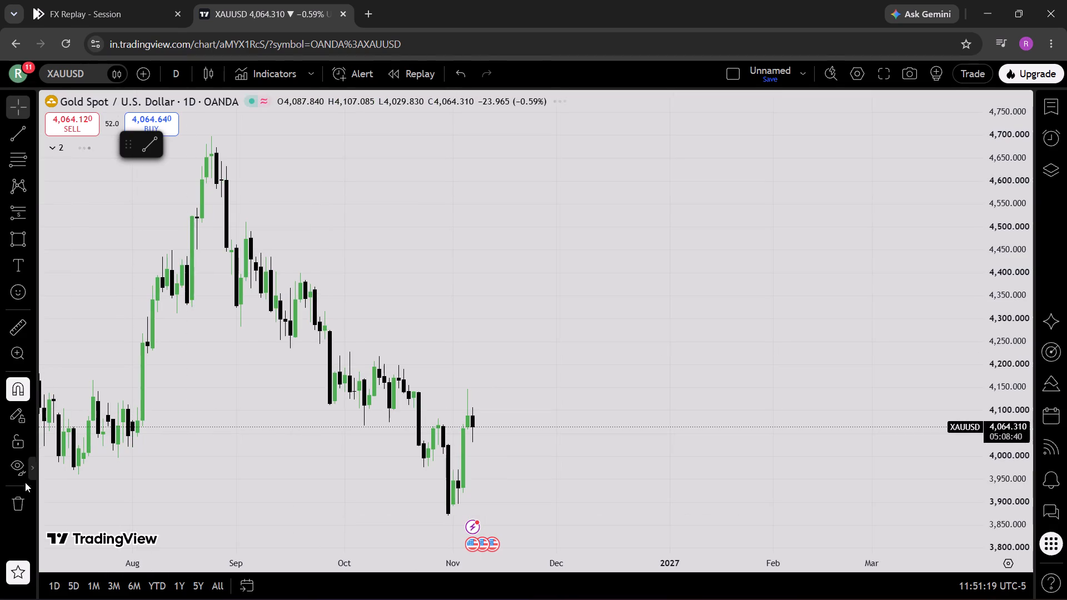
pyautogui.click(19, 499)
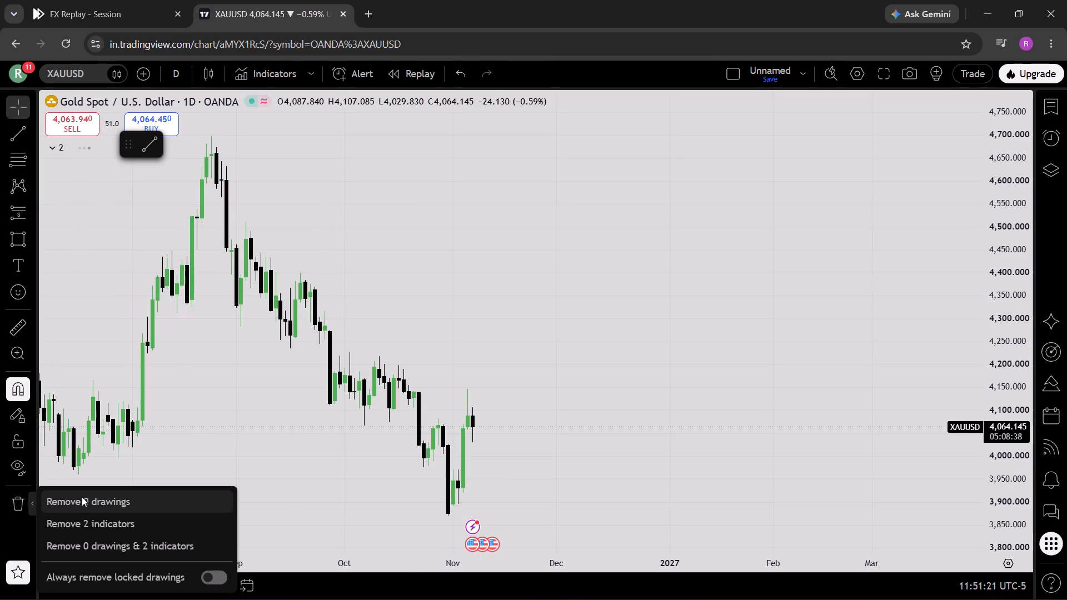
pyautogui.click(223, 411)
# Switch the OANDA gold chart to the 15-minute timeframe.
pyautogui.click(170, 69)
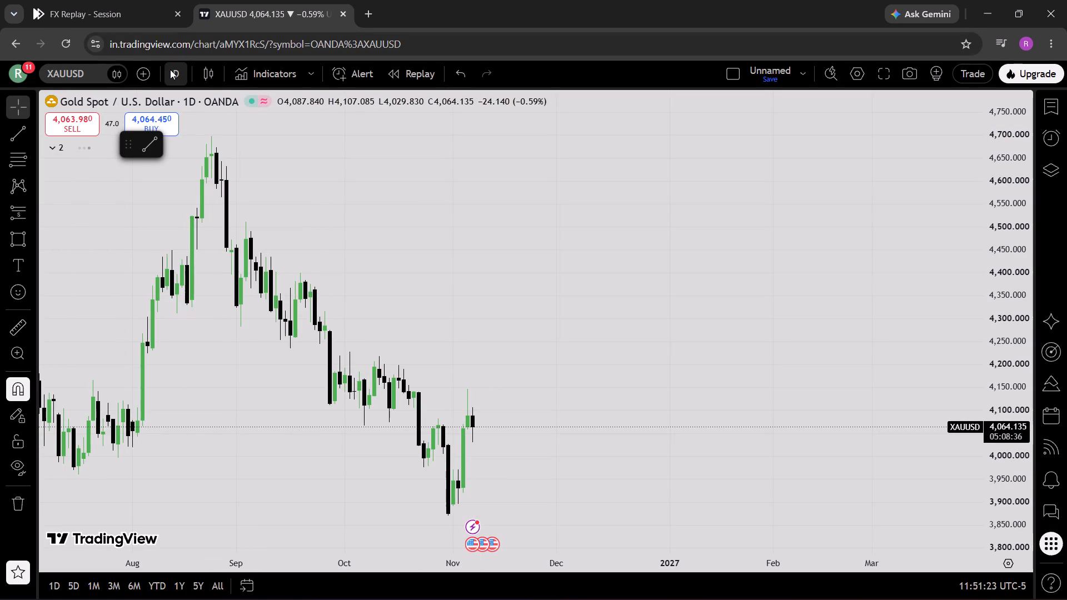
pyautogui.click(205, 372)
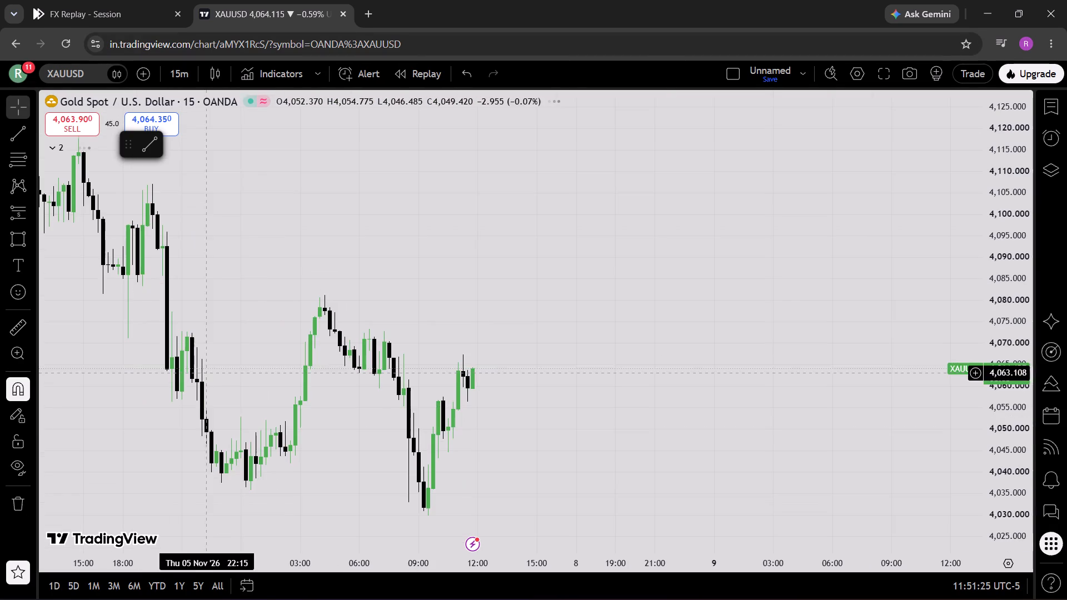
# Set the separator timeframe of the Period Separator All Timeframes indicator to 1 day.
pyautogui.moveTo(371, 303); pyautogui.dragTo(599, 281)
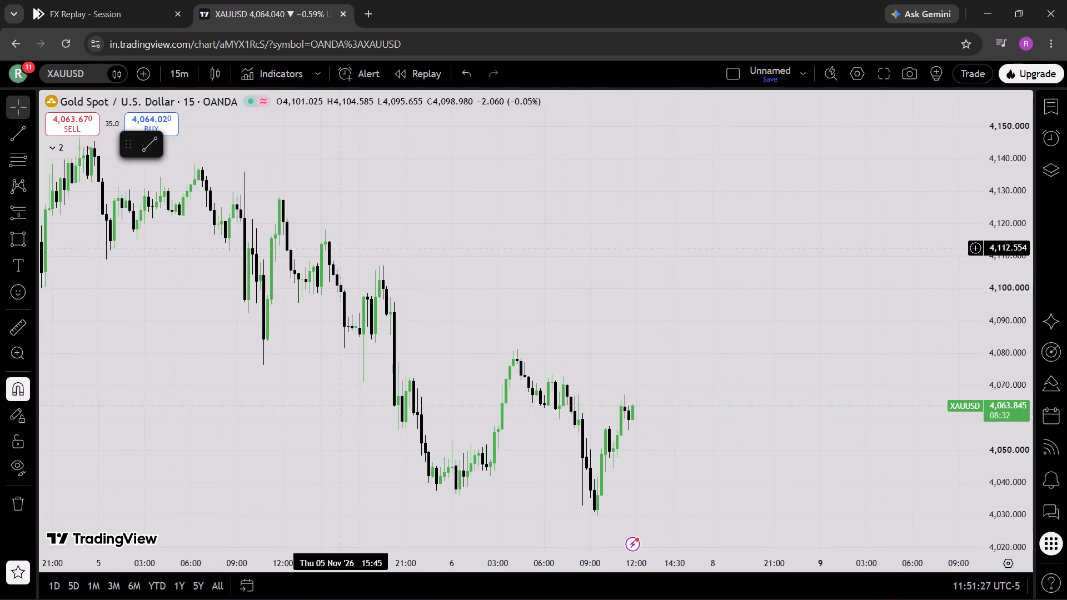
pyautogui.moveTo(341, 247); pyautogui.dragTo(429, 245)
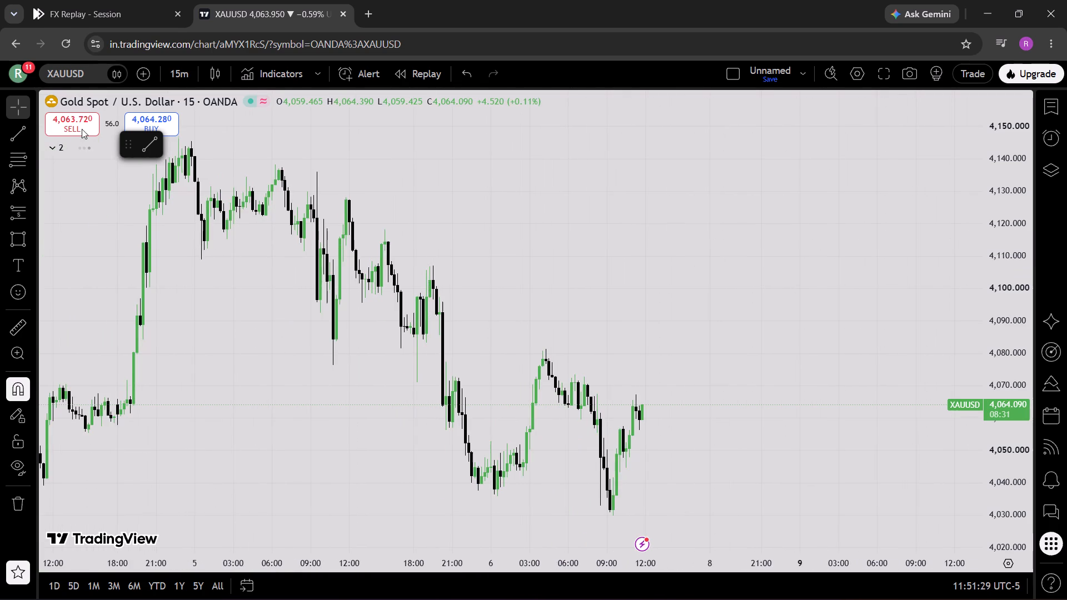
pyautogui.click(54, 147)
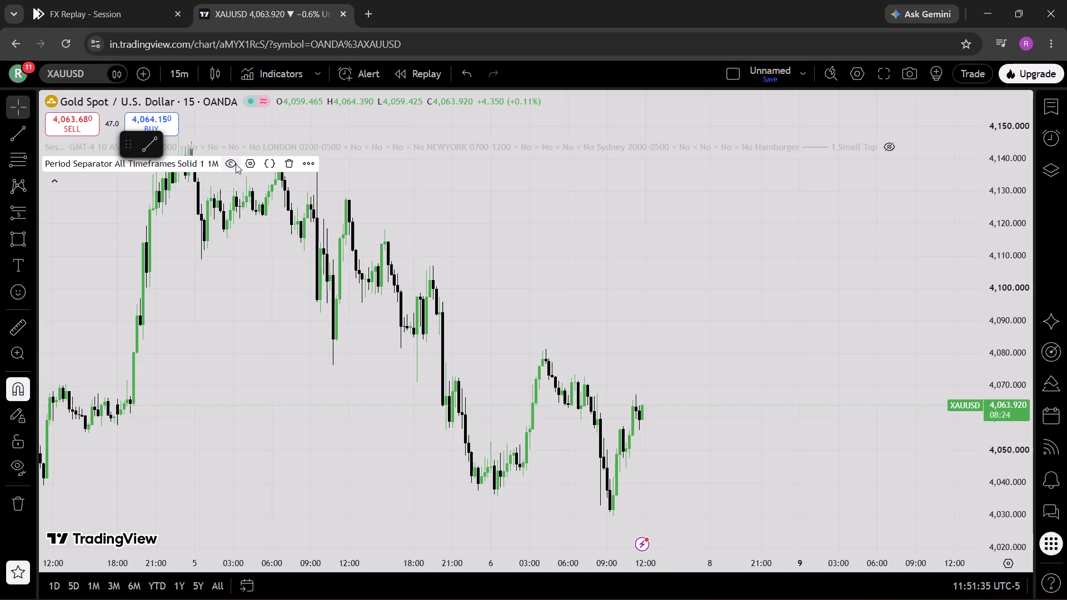
pyautogui.click(245, 164)
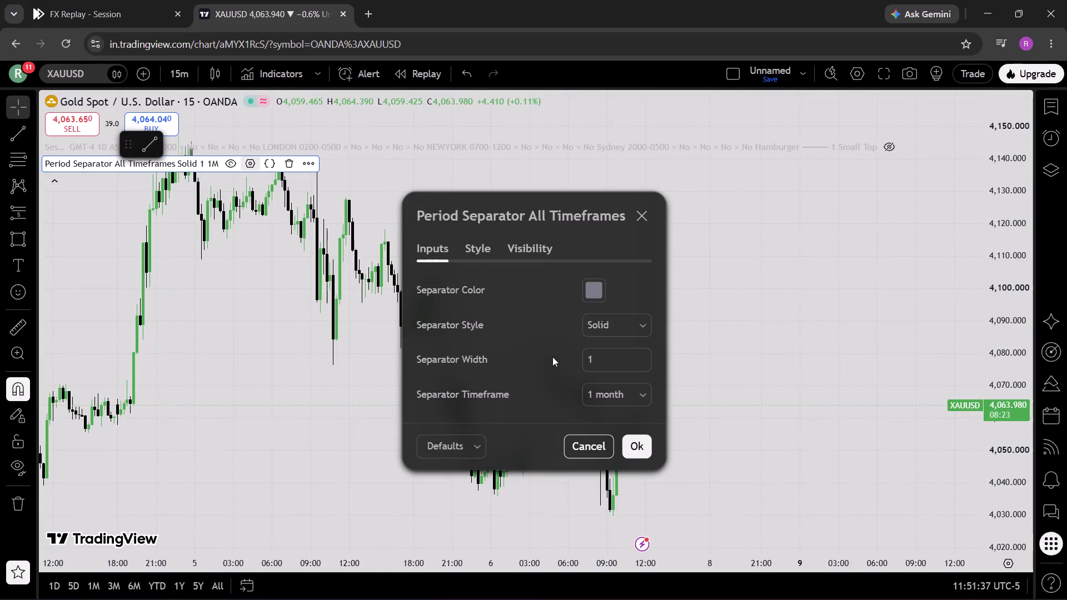
pyautogui.click(605, 403)
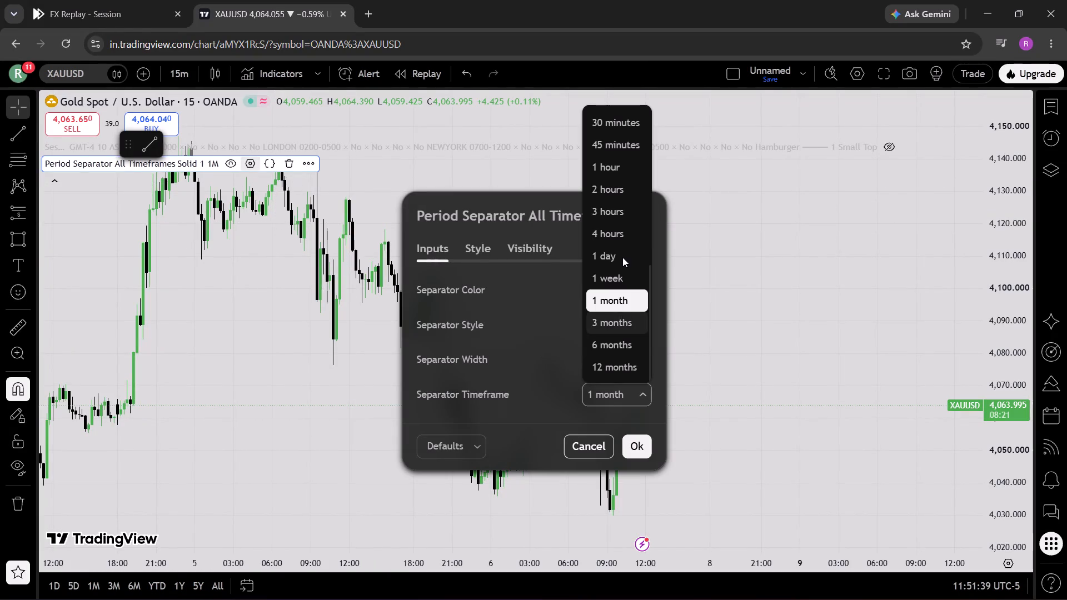
pyautogui.click(622, 256)
pyautogui.click(639, 447)
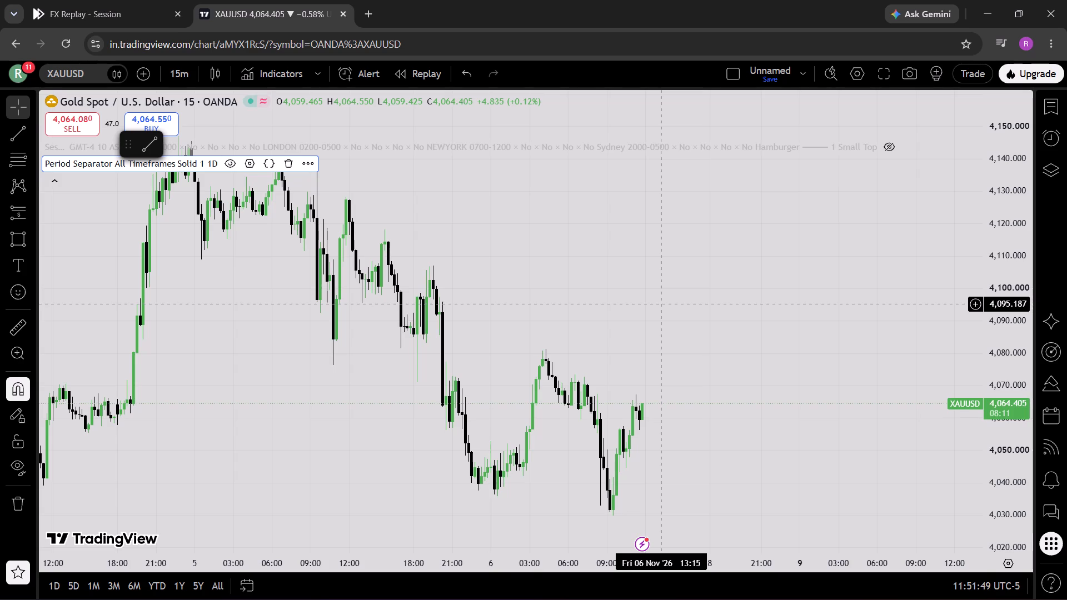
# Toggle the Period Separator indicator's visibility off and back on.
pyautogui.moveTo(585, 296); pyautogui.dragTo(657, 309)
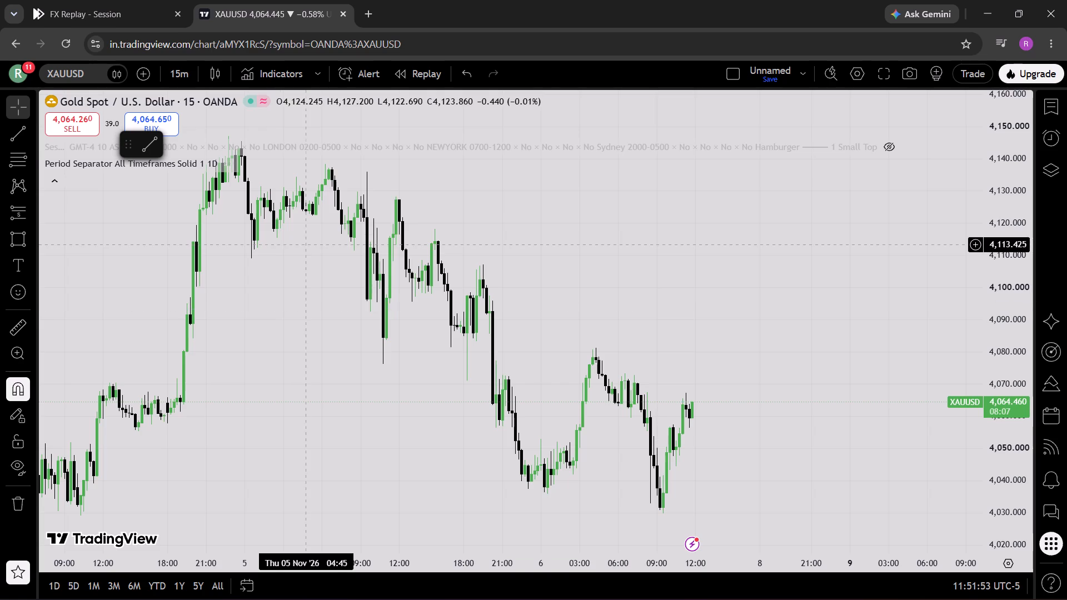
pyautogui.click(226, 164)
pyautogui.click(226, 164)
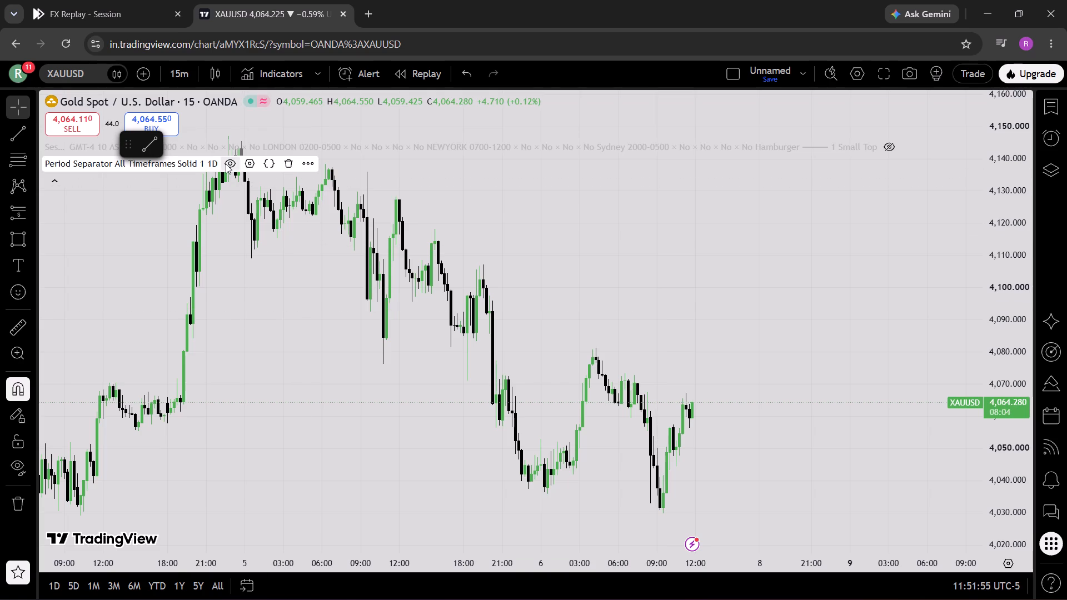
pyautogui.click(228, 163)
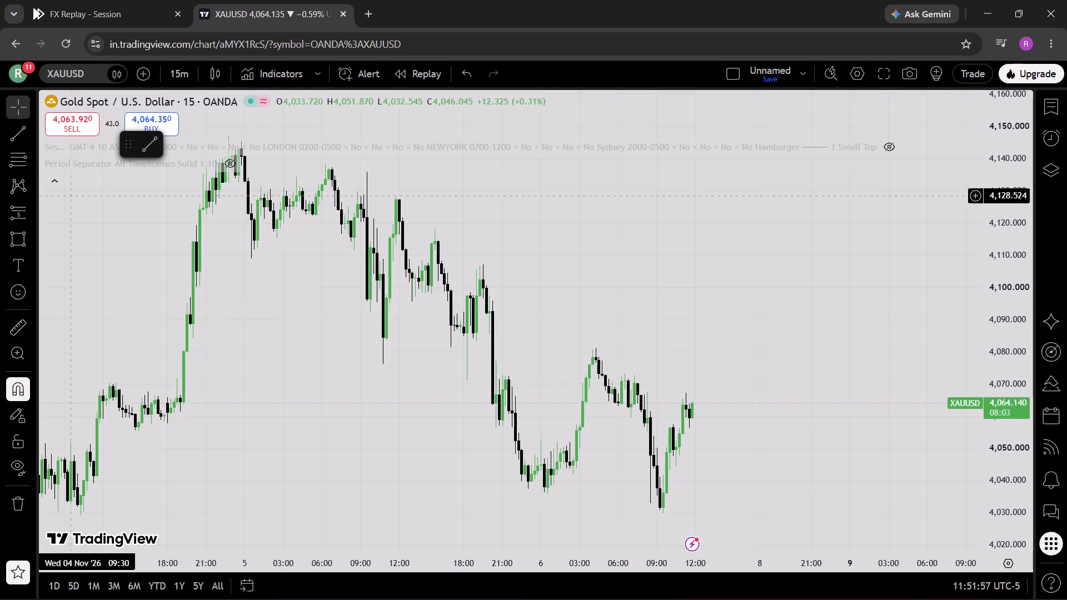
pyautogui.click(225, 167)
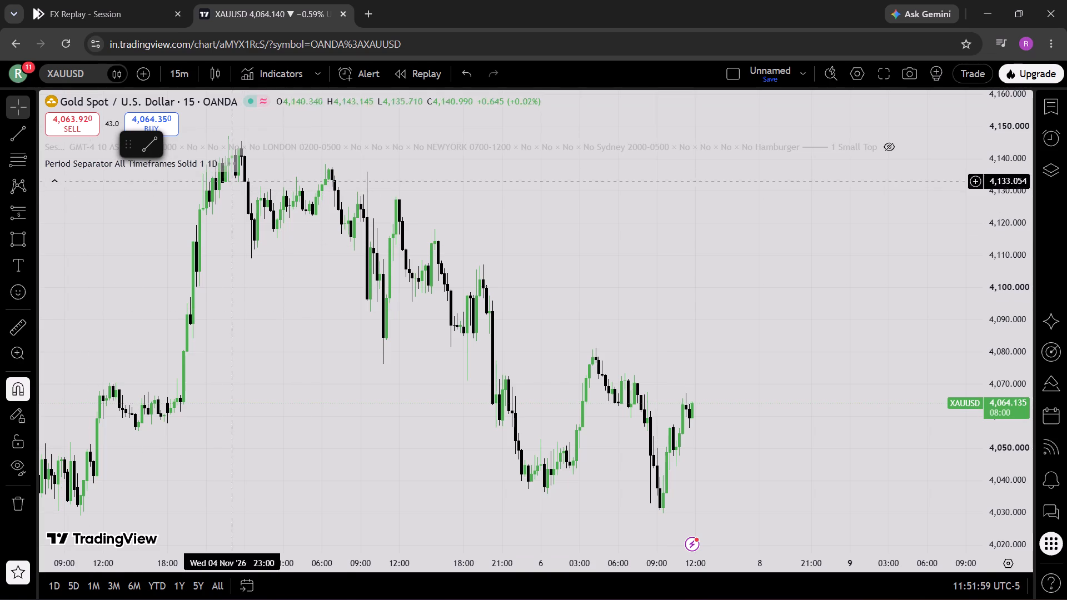
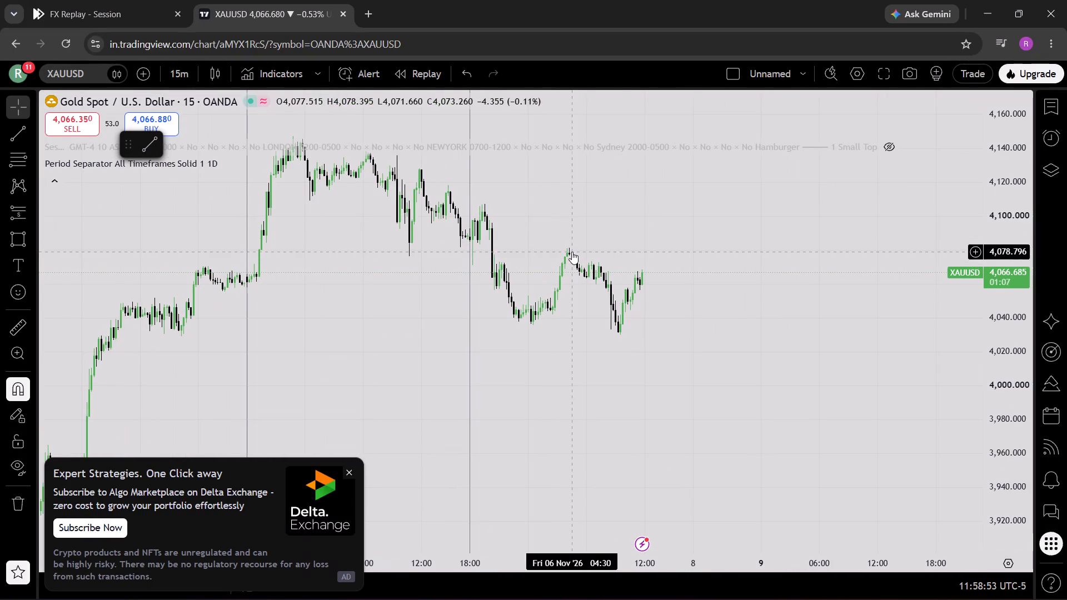
# Switch the OANDA gold chart from the 15-minute to the 5-minute timeframe.
pyautogui.moveTo(662, 244); pyautogui.dragTo(475, 234)
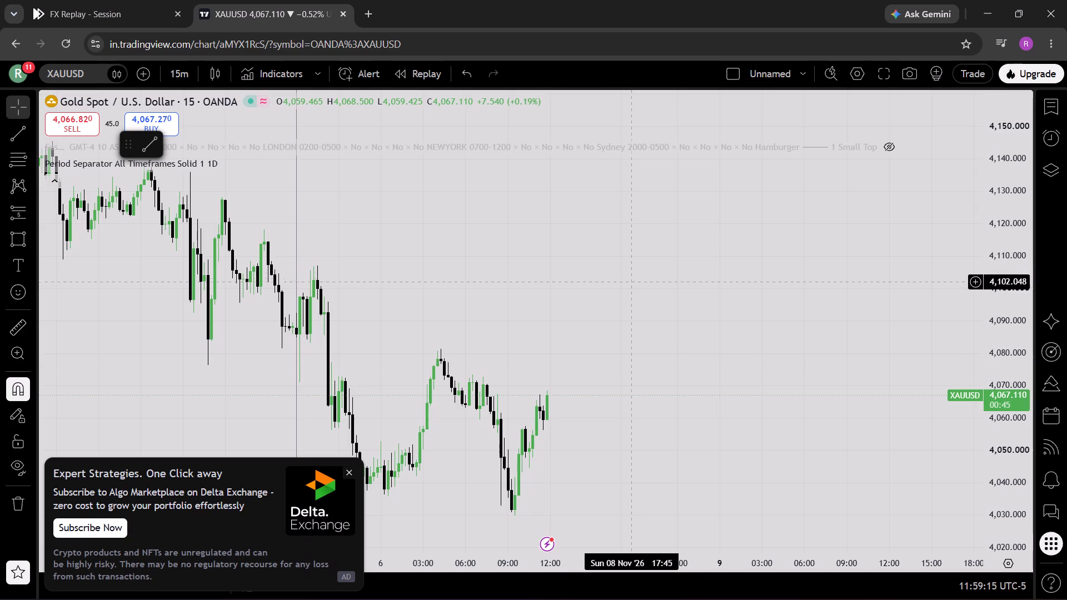
pyautogui.moveTo(632, 296); pyautogui.dragTo(716, 302)
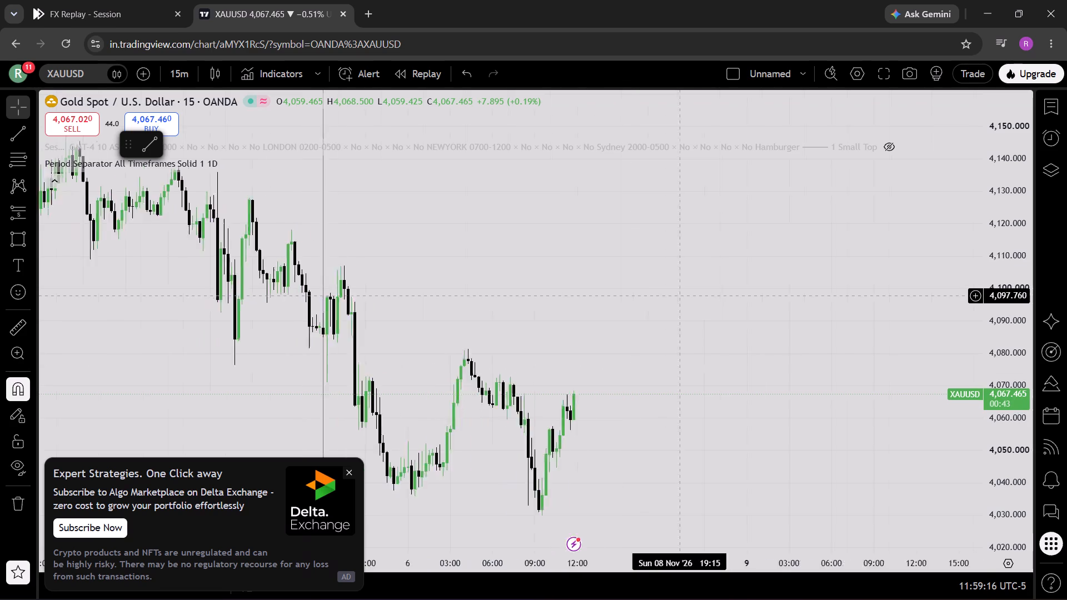
pyautogui.moveTo(716, 302); pyautogui.dragTo(816, 336)
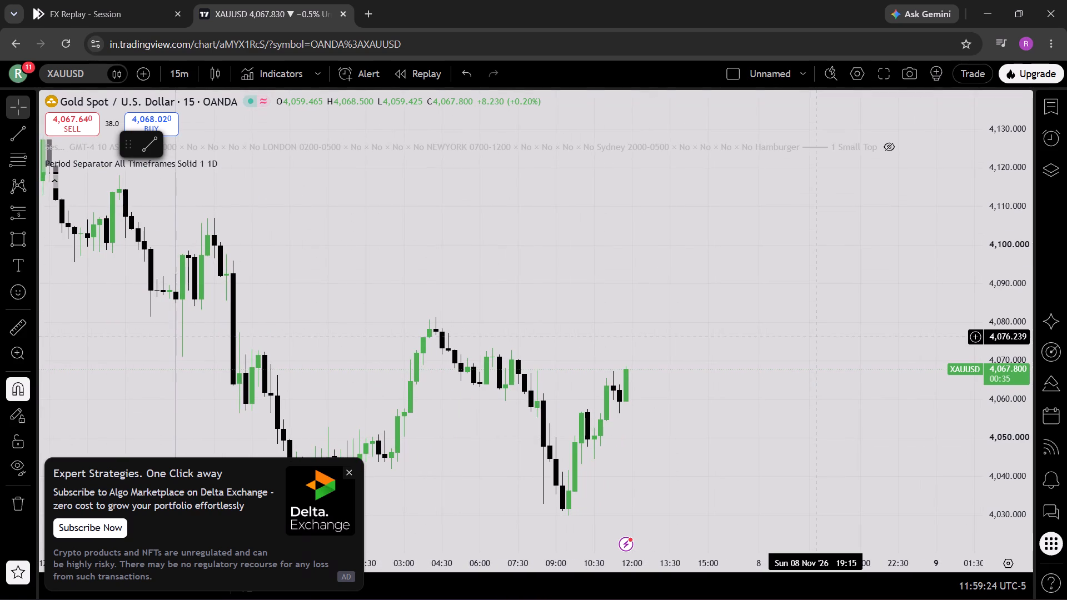
pyautogui.moveTo(816, 336); pyautogui.dragTo(934, 332)
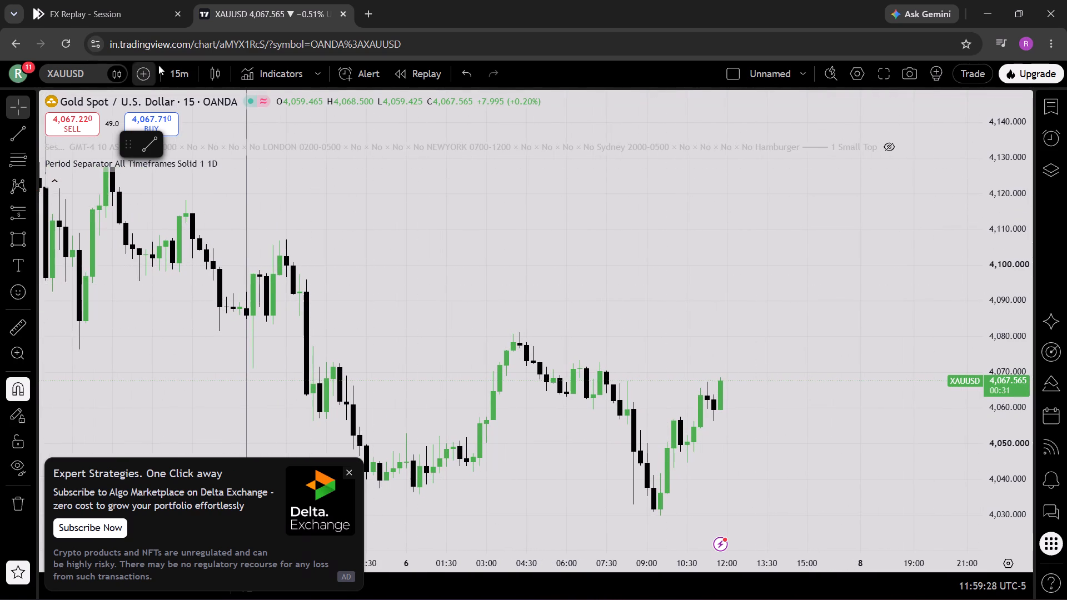
pyautogui.click(180, 74)
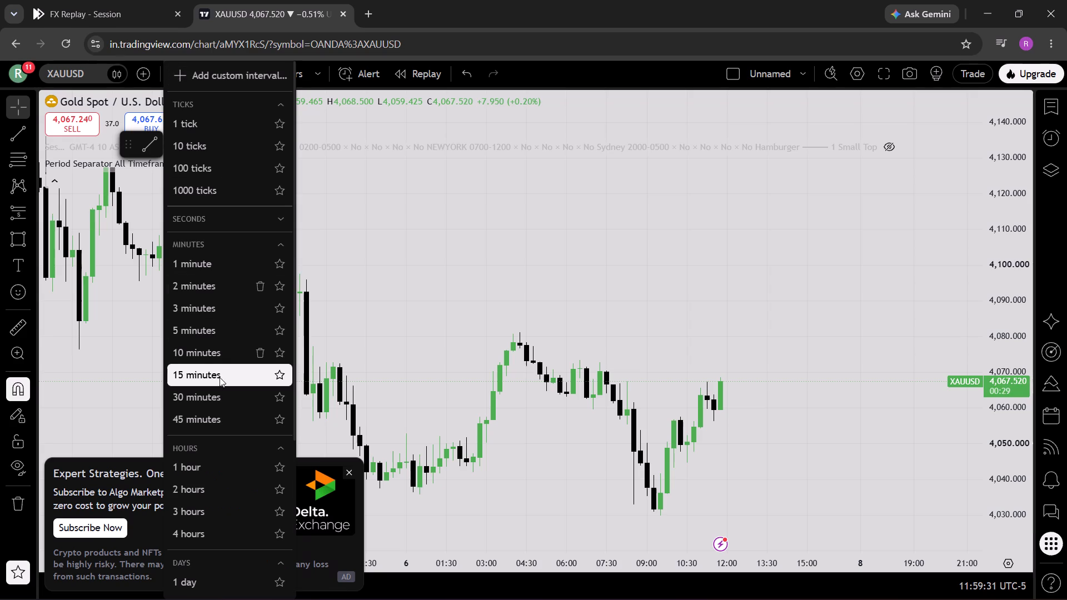
pyautogui.click(218, 336)
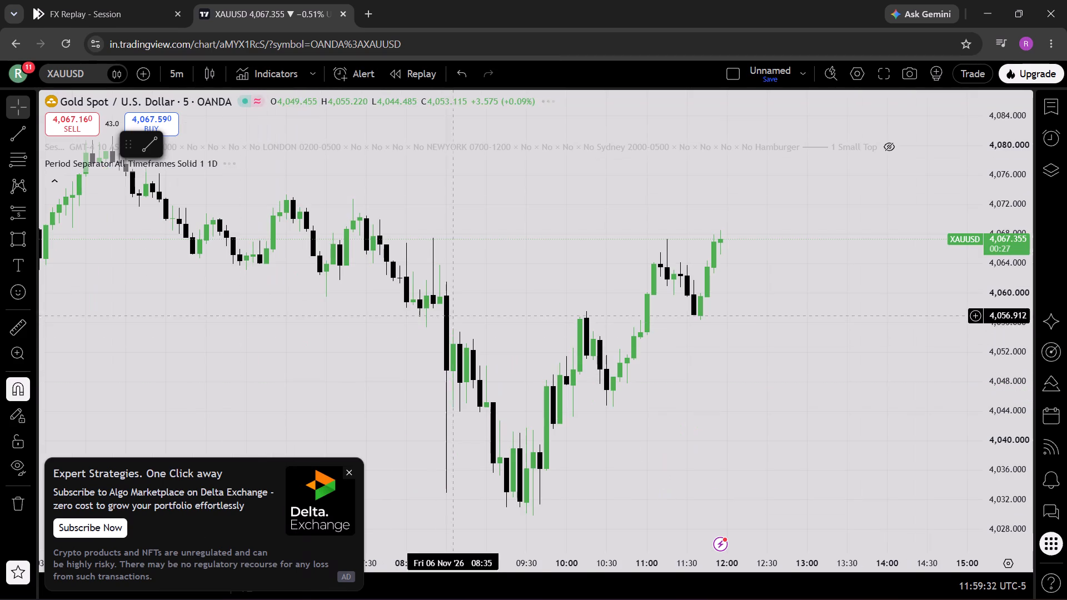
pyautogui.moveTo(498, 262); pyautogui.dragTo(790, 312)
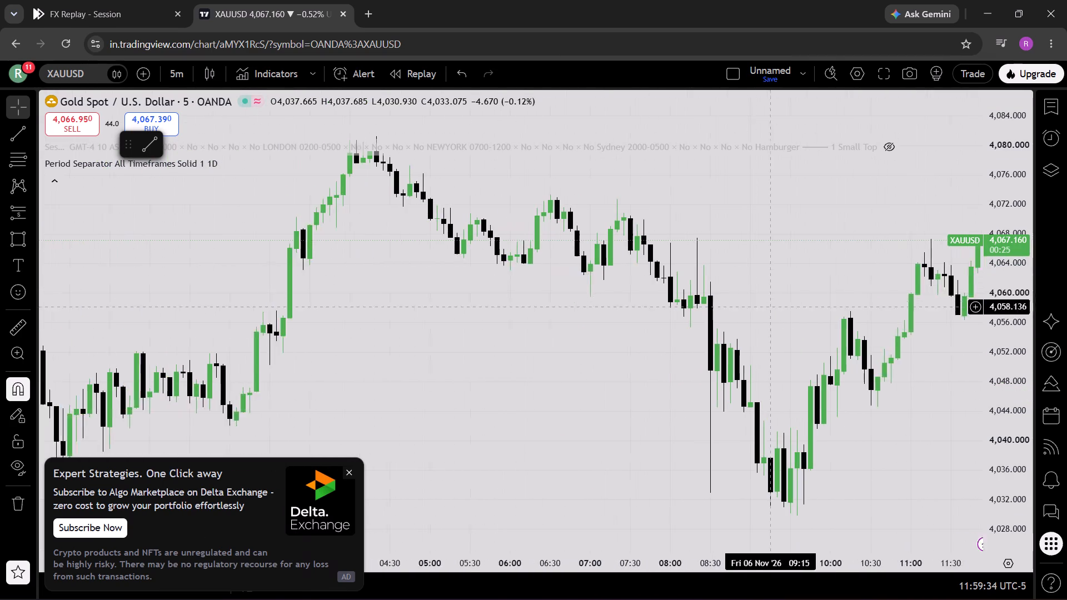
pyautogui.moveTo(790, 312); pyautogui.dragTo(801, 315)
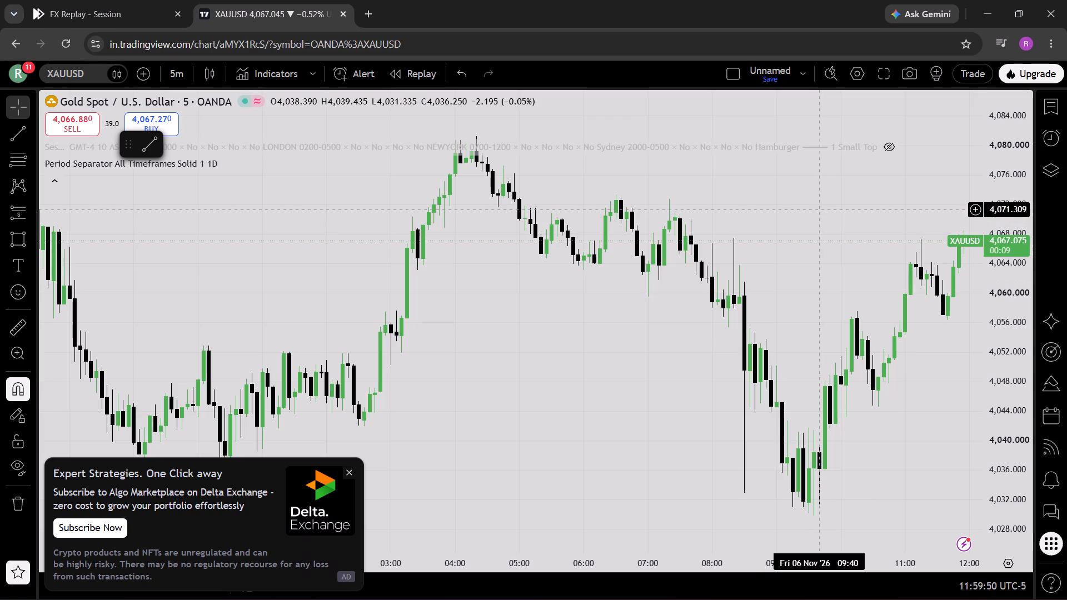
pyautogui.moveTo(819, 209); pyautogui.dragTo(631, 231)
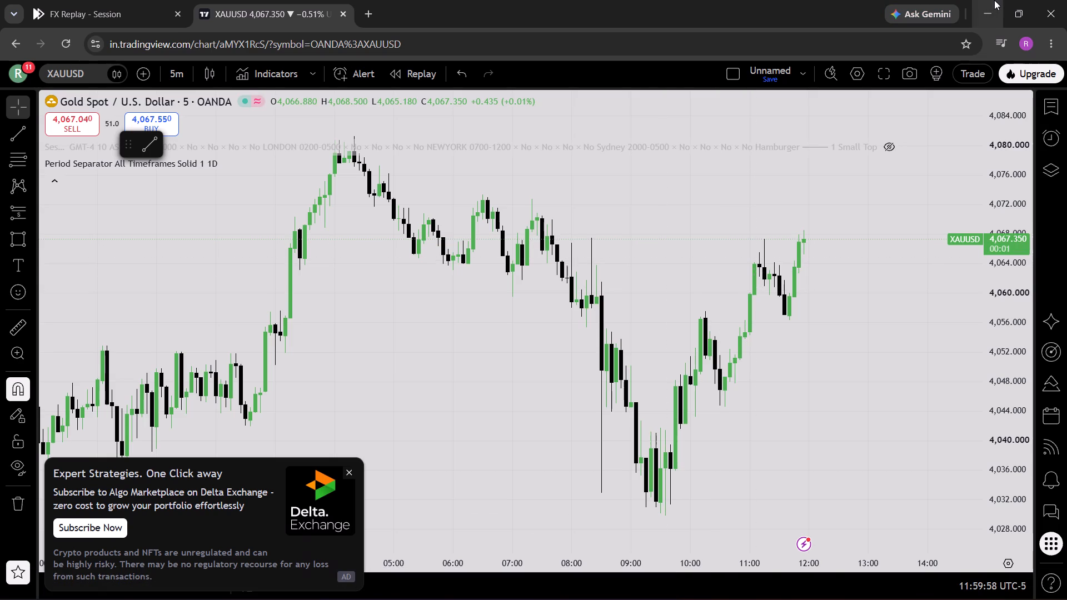
# Close the browser window containing the FX Replay session and the TradingView gold chart.
pyautogui.click(1066, 0)
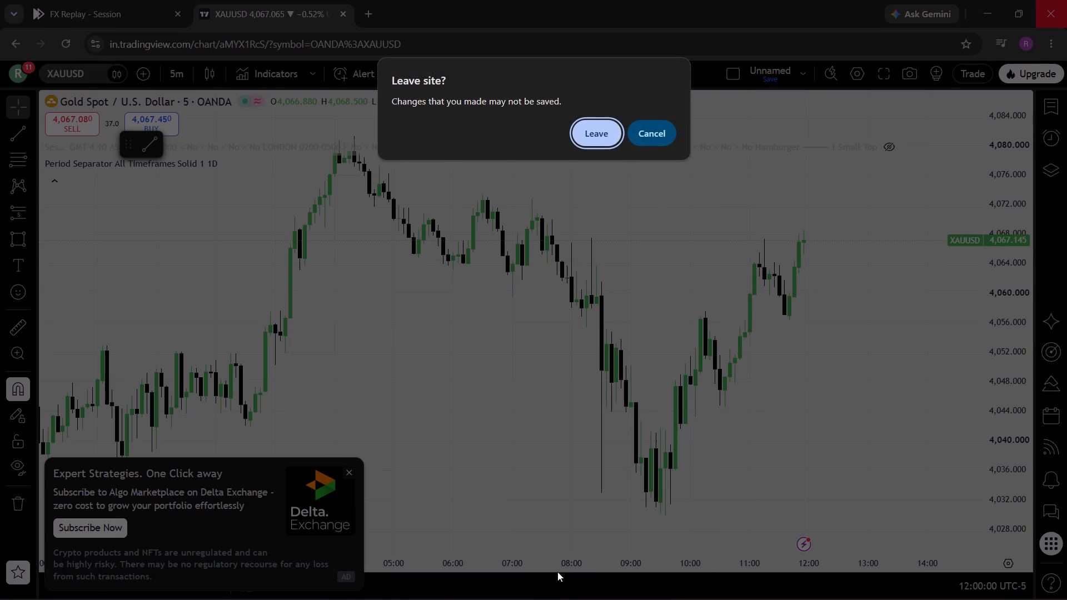